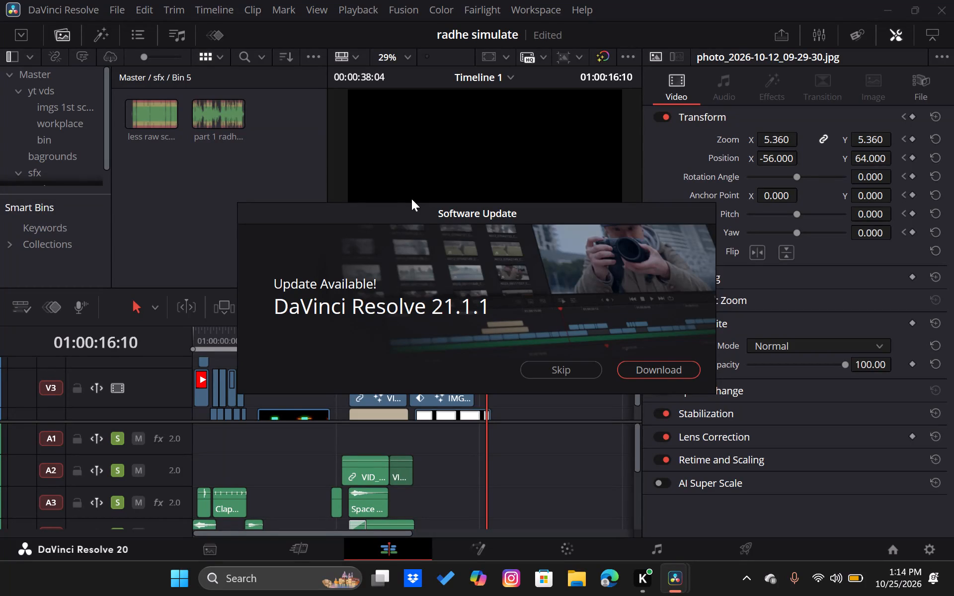
# Skip the offered software update.
pyautogui.click(544, 370)
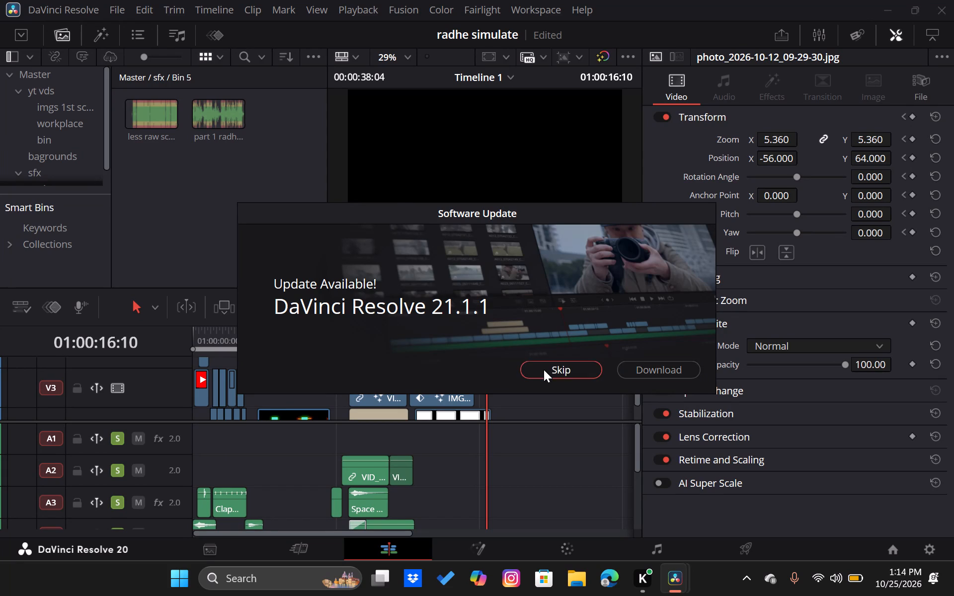
# Return the playhead to 01:00:00:00 and examine how the clips are arranged across the video tracks.
pyautogui.moveTo(489, 336); pyautogui.dragTo(169, 371)
pyautogui.press('space')
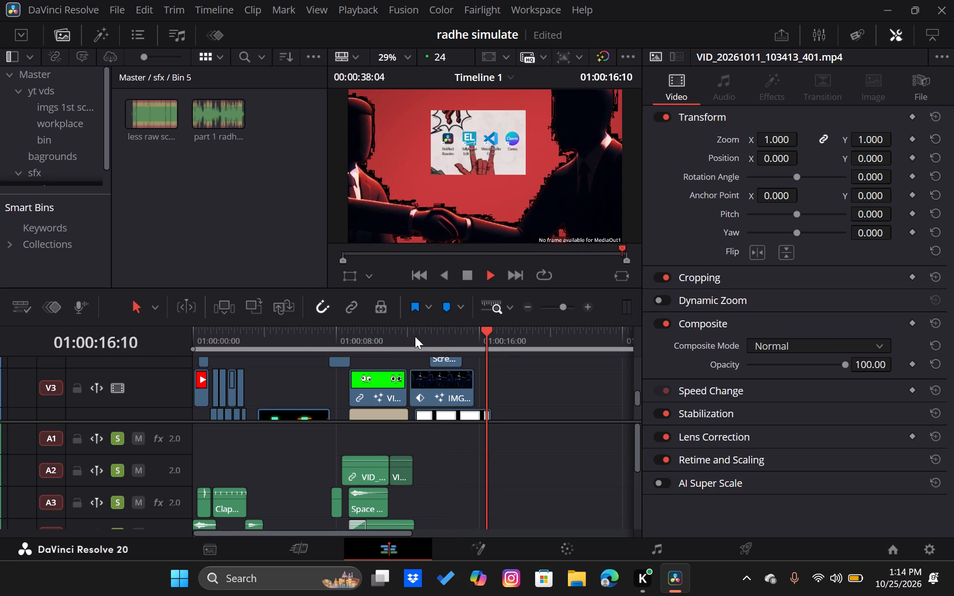
pyautogui.moveTo(511, 339); pyautogui.dragTo(185, 355)
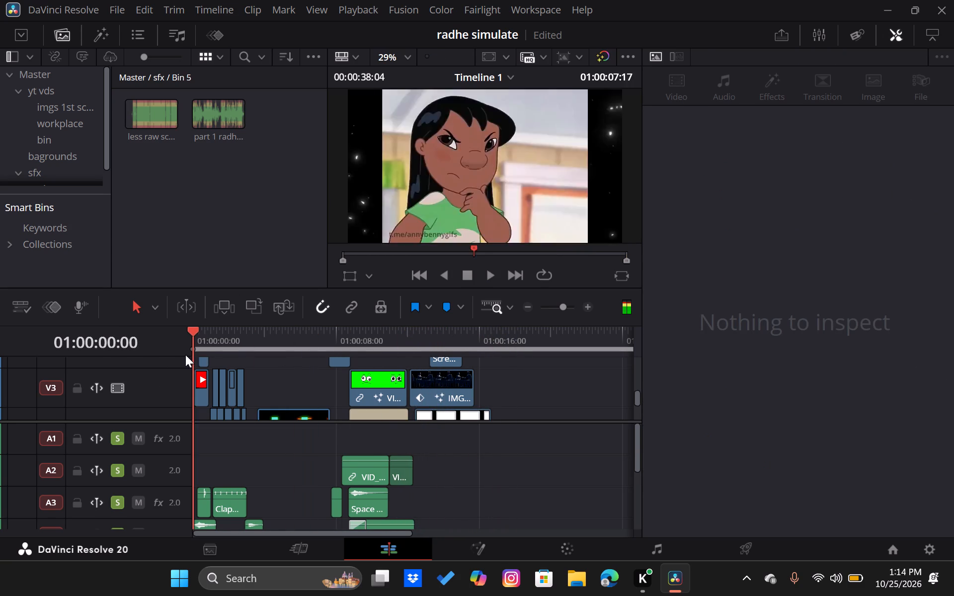
pyautogui.moveTo(185, 355); pyautogui.dragTo(183, 355)
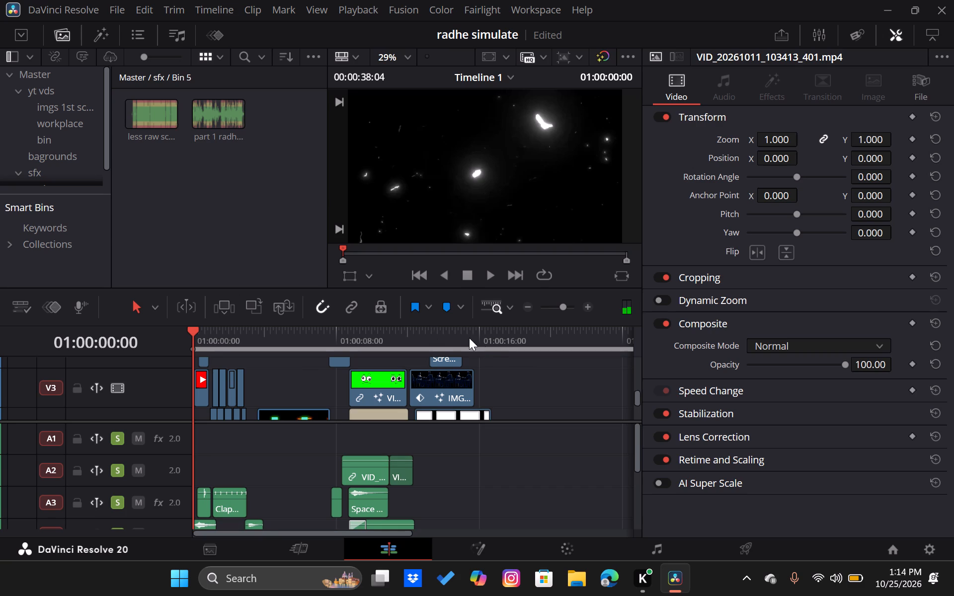
pyautogui.scroll(-2, 526, 384)
pyautogui.scroll(1, 526, 384)
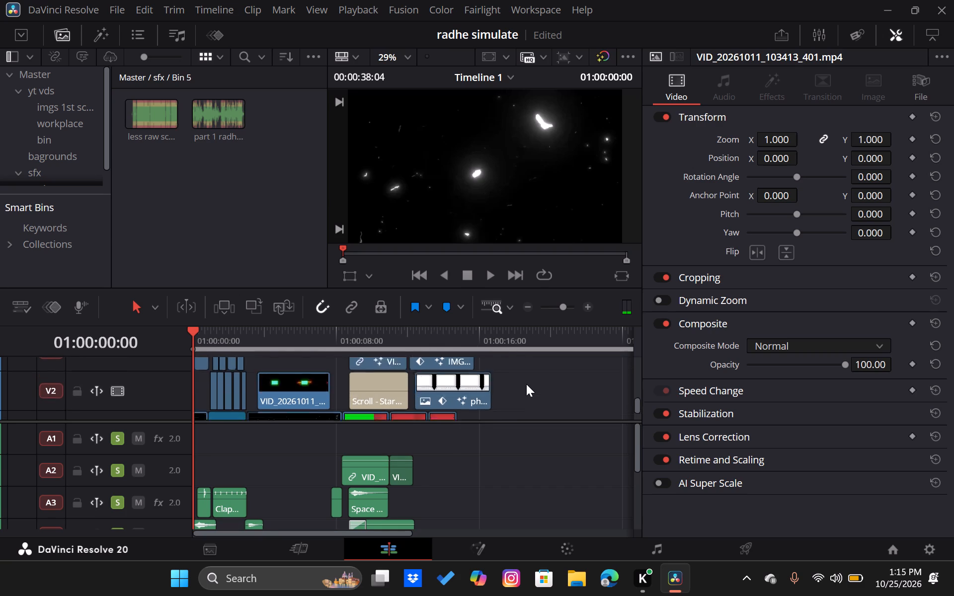
pyautogui.scroll(1, 526, 384)
pyautogui.scroll(-1, 526, 384)
pyautogui.scroll(1, 526, 384)
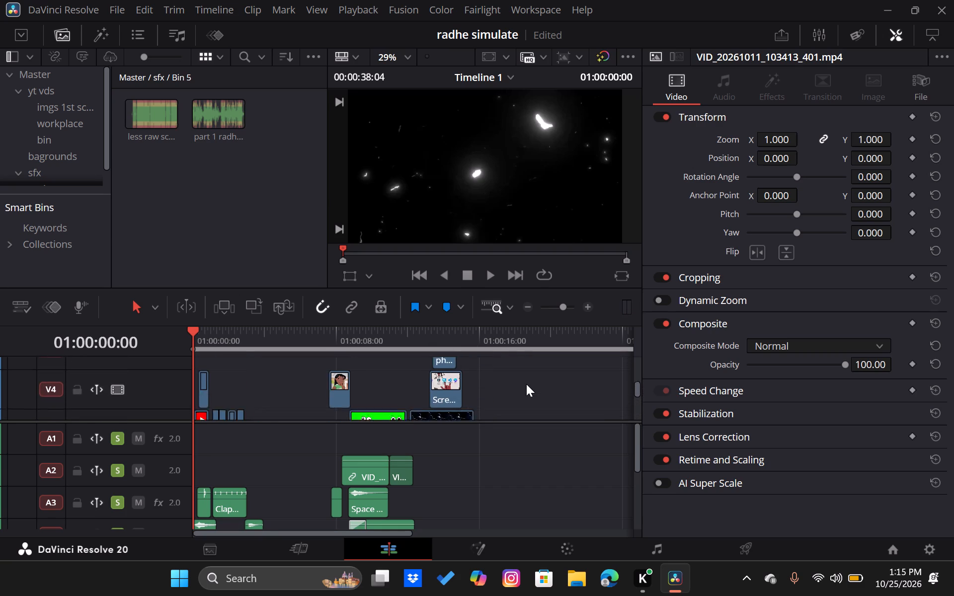
pyautogui.scroll(-2, 526, 384)
pyautogui.scroll(1, 526, 384)
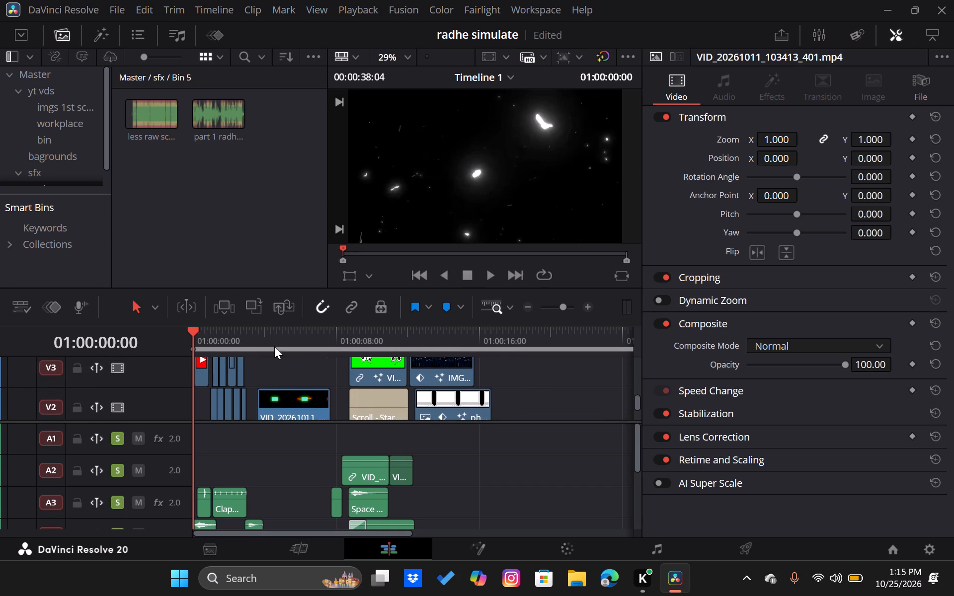
# Hide the Inspector and play the timeline from its start.
pyautogui.click(902, 38)
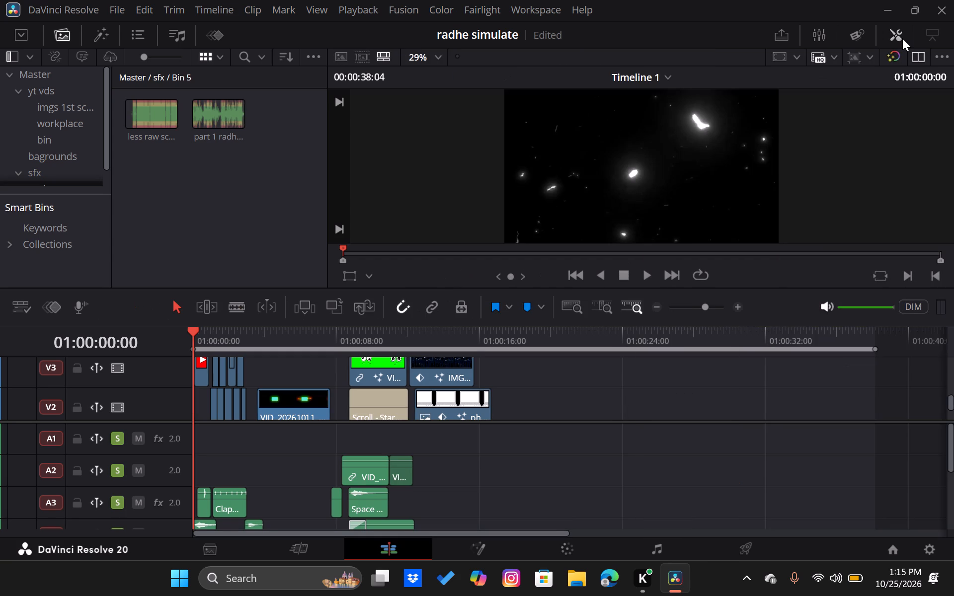
pyautogui.press('space')
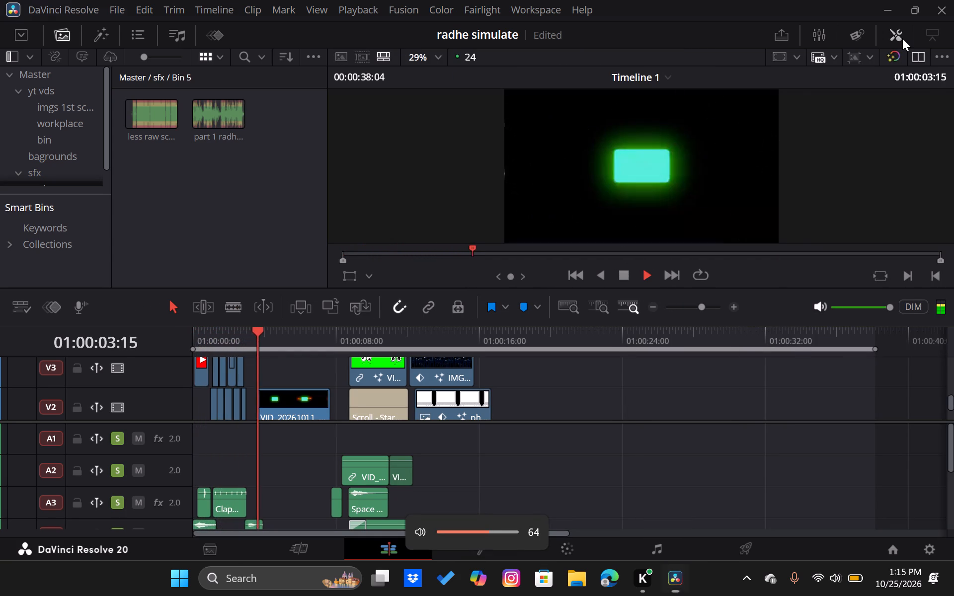
# Launch Microsoft Word and open the recent document "make daily attendance idea".
pyautogui.write('word')
pyautogui.press('Return')
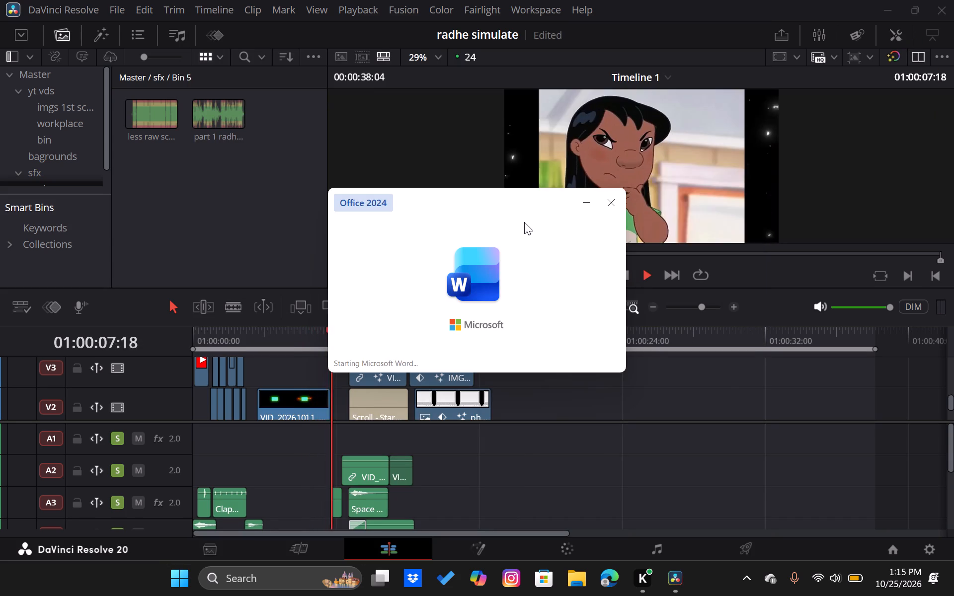
pyautogui.moveTo(493, 194); pyautogui.dragTo(210, 45)
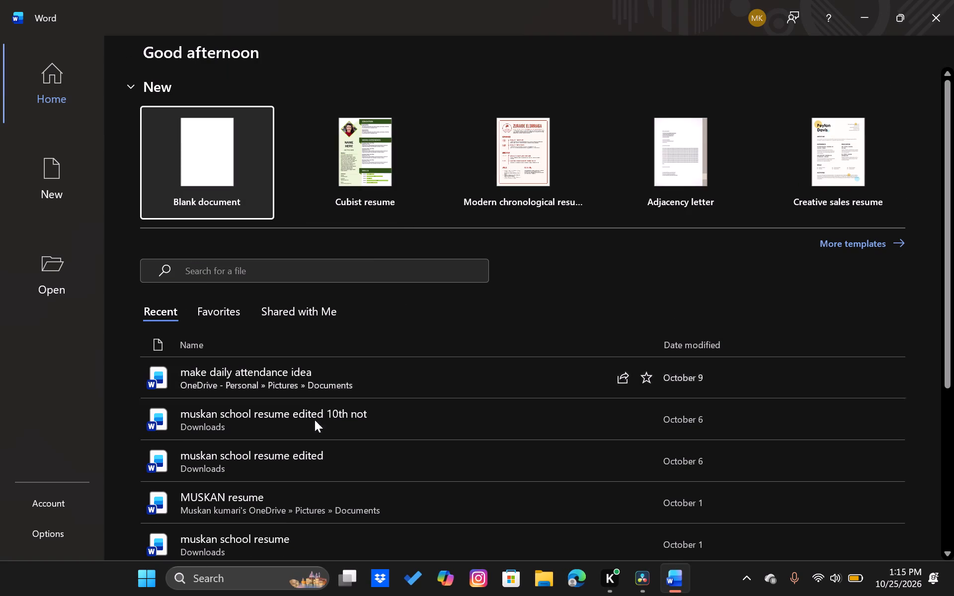
pyautogui.doubleClick(394, 388)
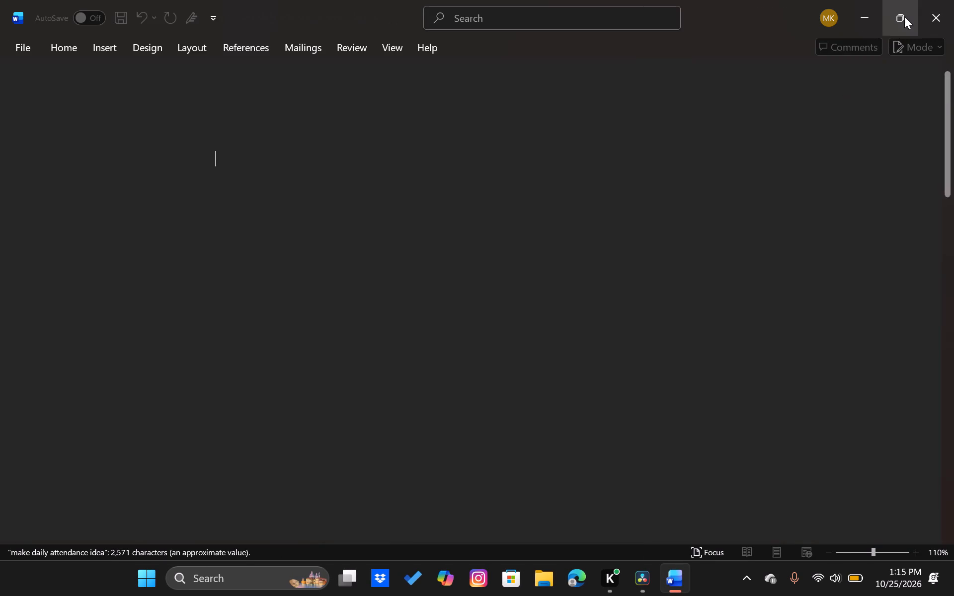
# Shrink the script document's window to a narrow column beside the video preview and zoom its page to 60%.
pyautogui.click(906, 16)
pyautogui.moveTo(614, 166); pyautogui.dragTo(413, 52)
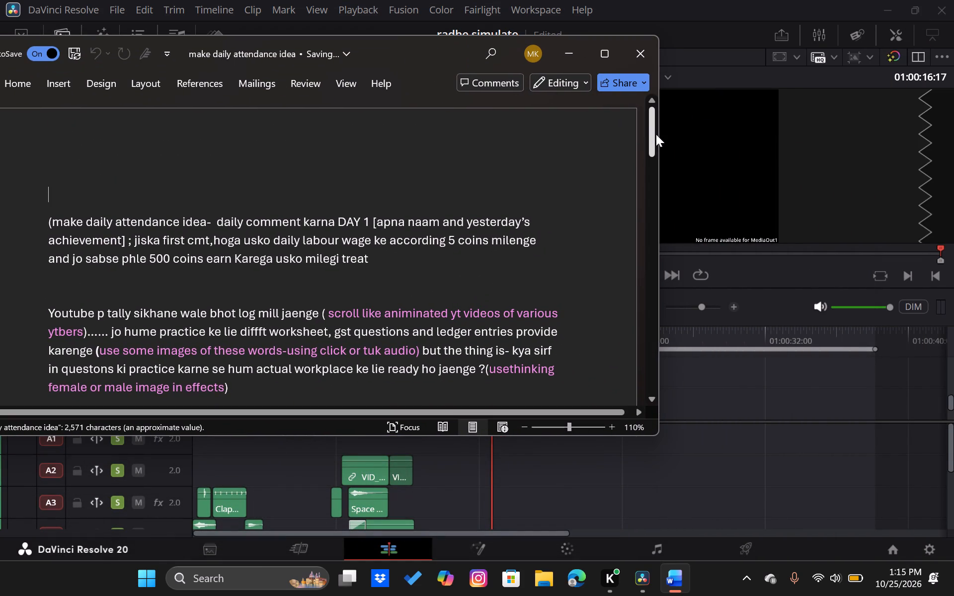
pyautogui.moveTo(659, 143); pyautogui.dragTo(301, 173)
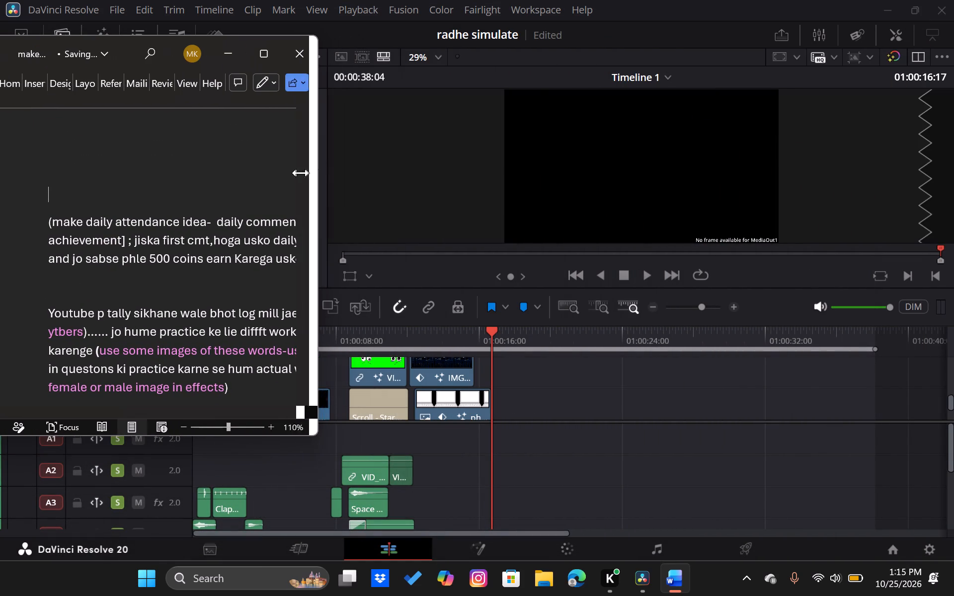
pyautogui.moveTo(301, 173); pyautogui.dragTo(290, 177)
pyautogui.hscroll(-1, 213, 222)
pyautogui.keyDown('ctrl'); pyautogui.scroll(-6, 213, 222); pyautogui.keyUp('ctrl')
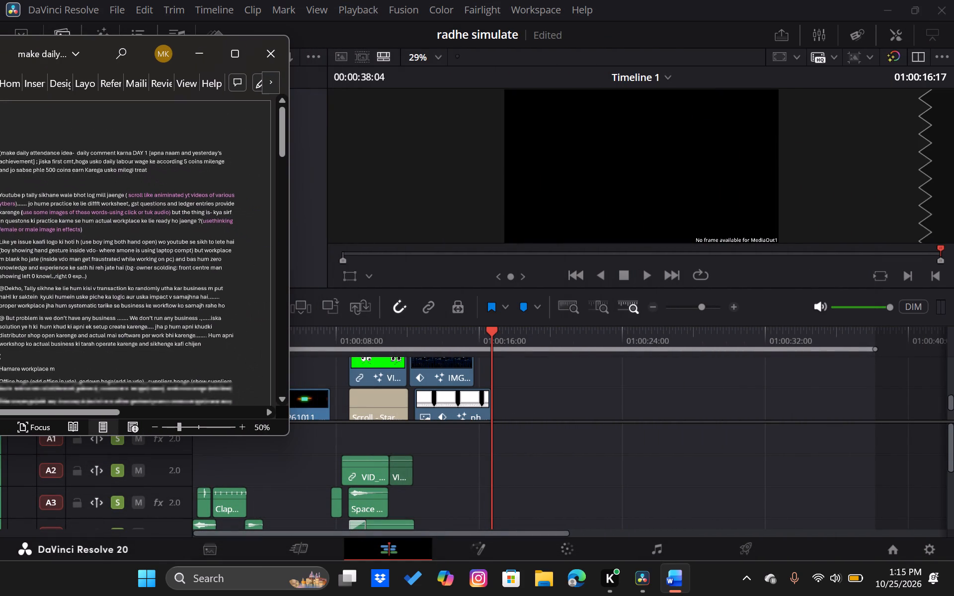
pyautogui.hscroll(1, 213, 222)
pyautogui.hscroll(-1, 213, 222)
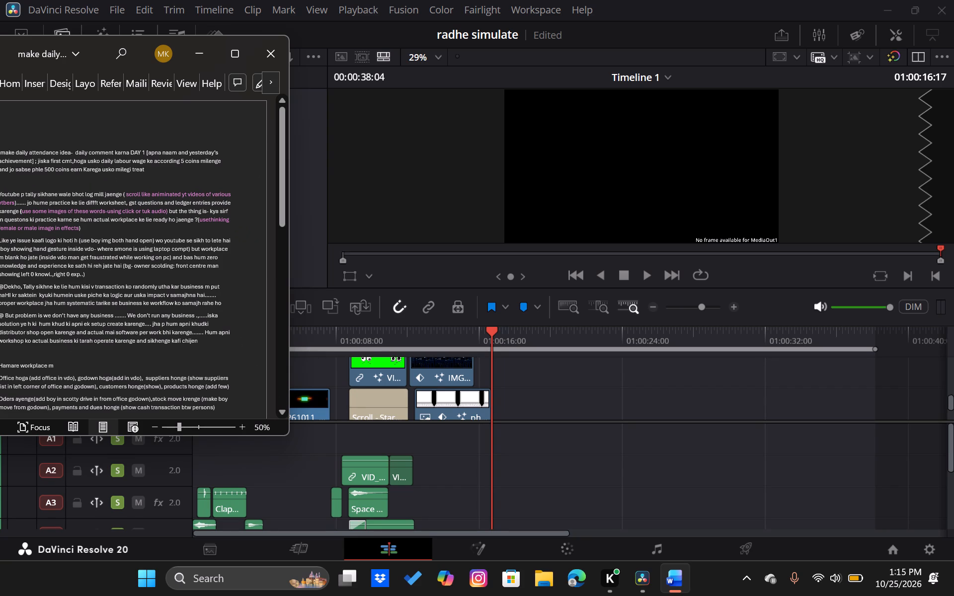
pyautogui.keyDown('ctrl'); pyautogui.scroll(3, 47, 232); pyautogui.keyUp('ctrl')
pyautogui.keyDown('ctrl'); pyautogui.scroll(-2, 47, 232); pyautogui.keyUp('ctrl')
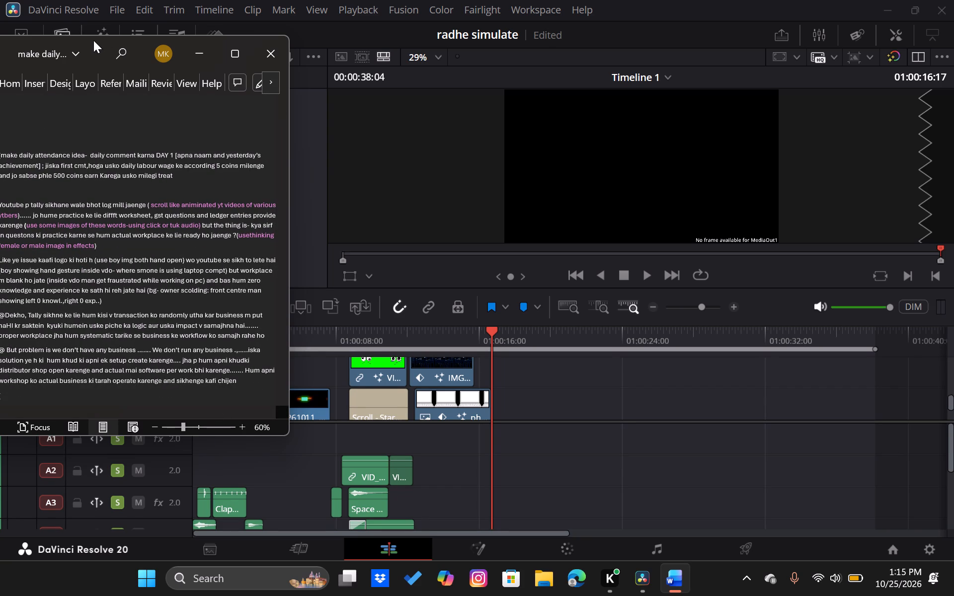
pyautogui.moveTo(93, 40); pyautogui.dragTo(122, 46)
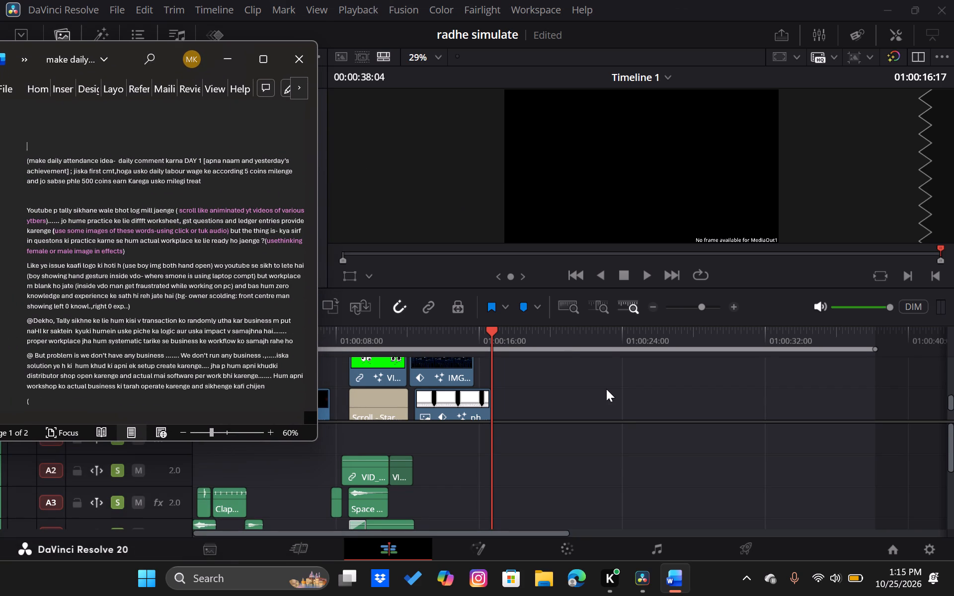
# Back in DaVinci Resolve, play the opening from 01:00:00:00 and scrub through the Tally thumbnails up to 01:00:01:23.
pyautogui.click(606, 389)
pyautogui.hscroll(4, 606, 389)
pyautogui.moveTo(492, 337); pyautogui.dragTo(477, 336)
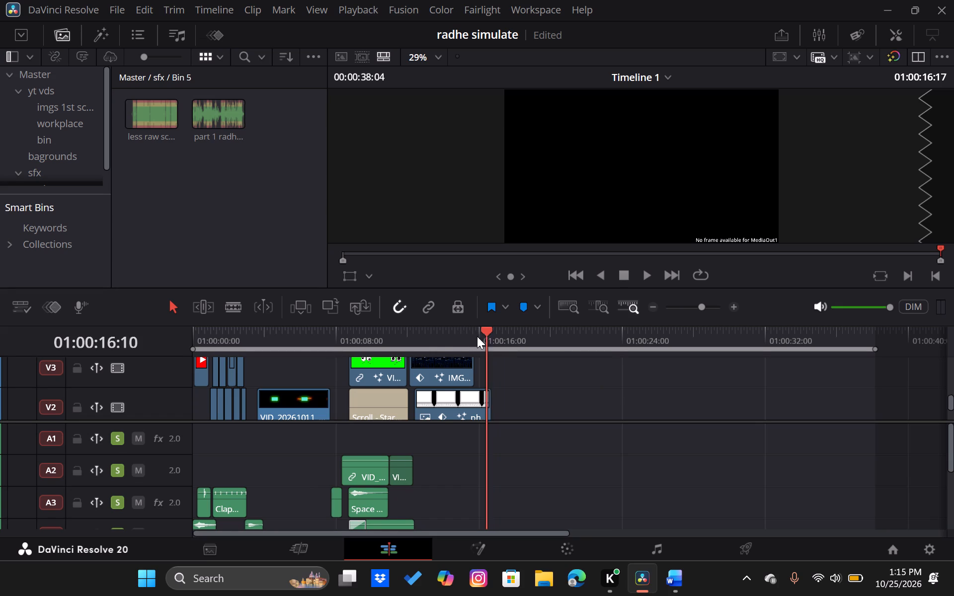
pyautogui.moveTo(477, 336); pyautogui.dragTo(192, 349)
pyautogui.scroll(1, 301, 381)
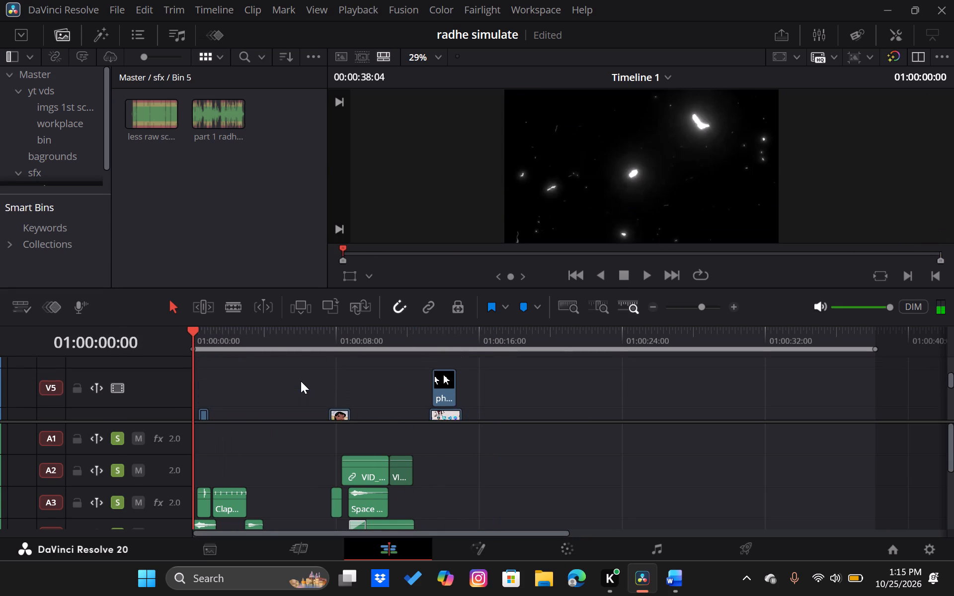
pyautogui.scroll(-1, 301, 381)
pyautogui.hscroll(-1, 301, 381)
pyautogui.hscroll(1, 301, 381)
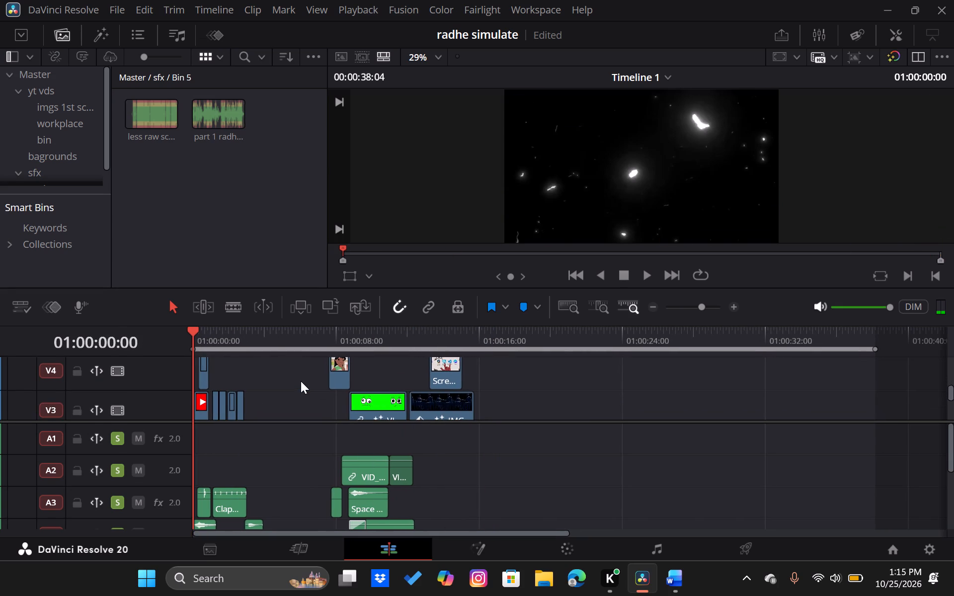
pyautogui.press('space')
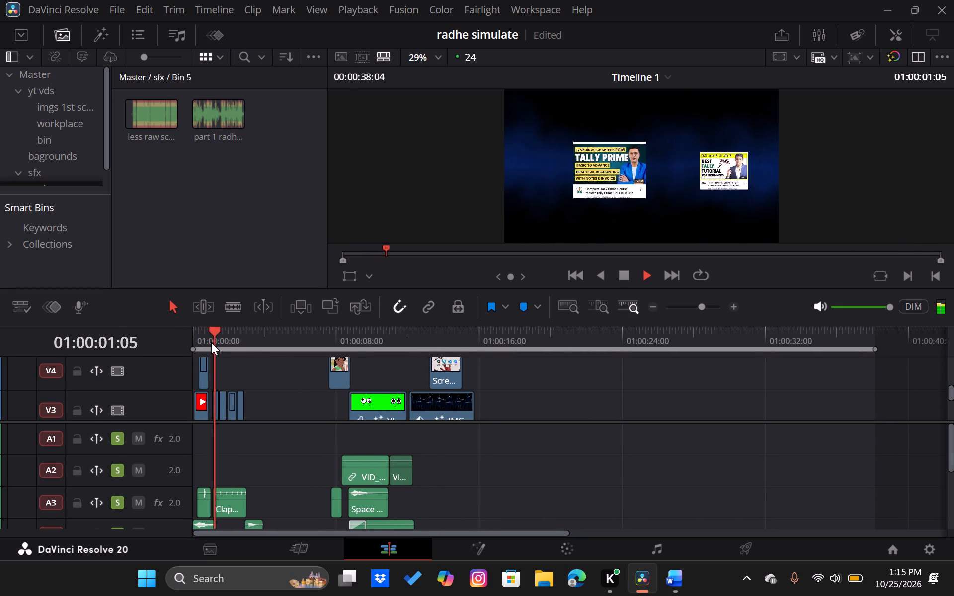
pyautogui.press('space')
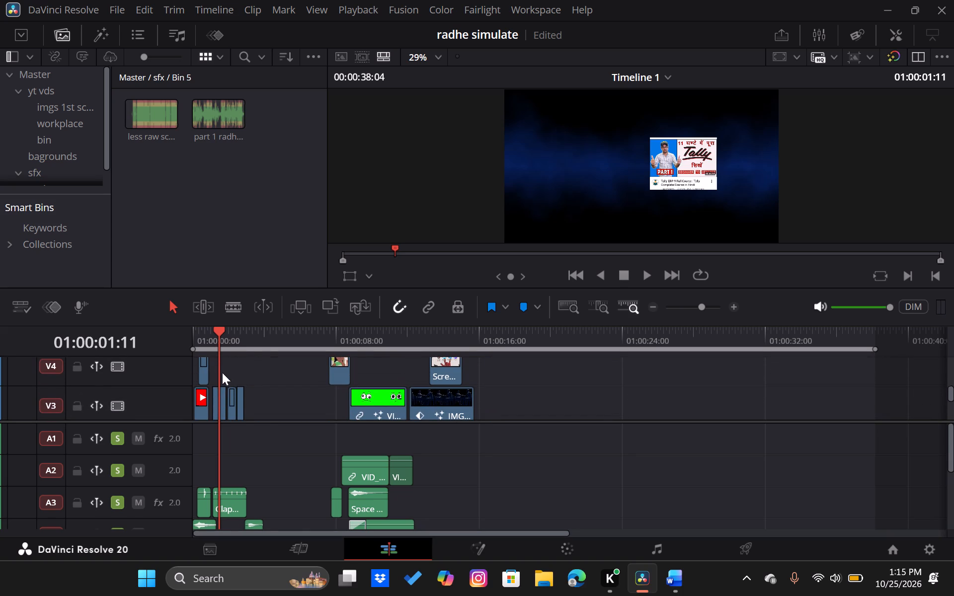
pyautogui.moveTo(221, 370); pyautogui.dragTo(228, 383)
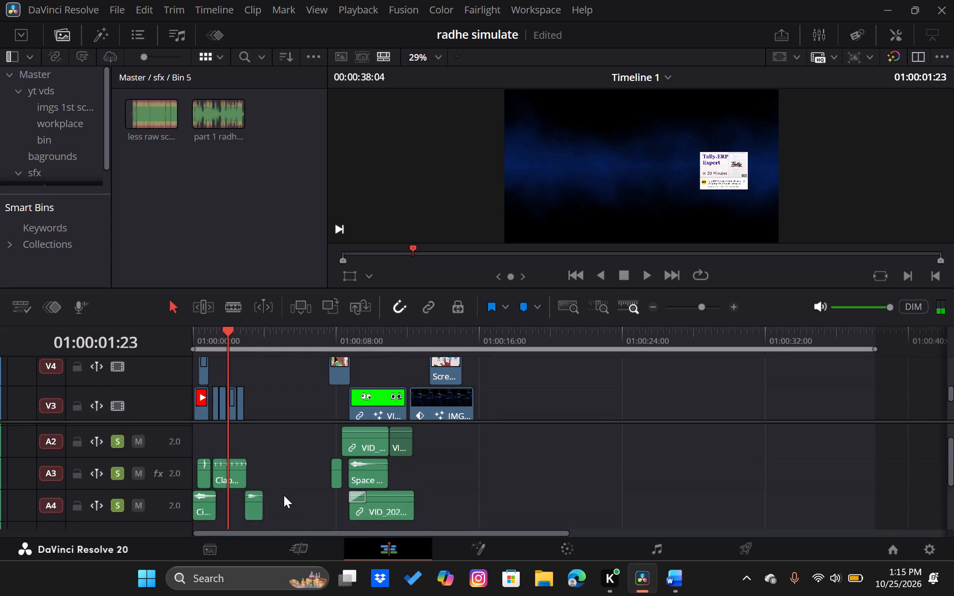
pyautogui.scroll(1, 284, 495)
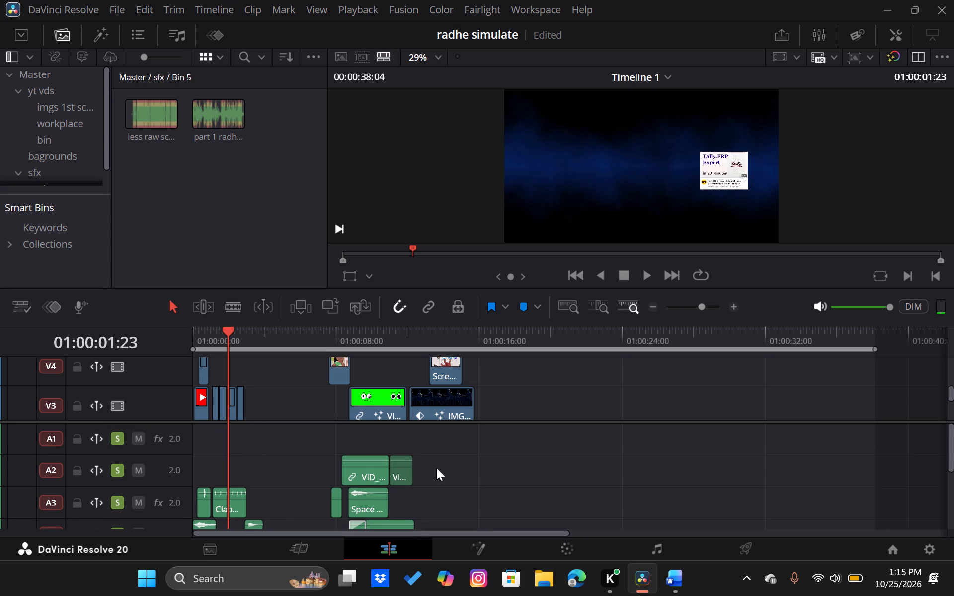
# Enlarge the timeline's video track area until tracks V1 to V4 show above the audio tracks.
pyautogui.moveTo(527, 422); pyautogui.dragTo(524, 492)
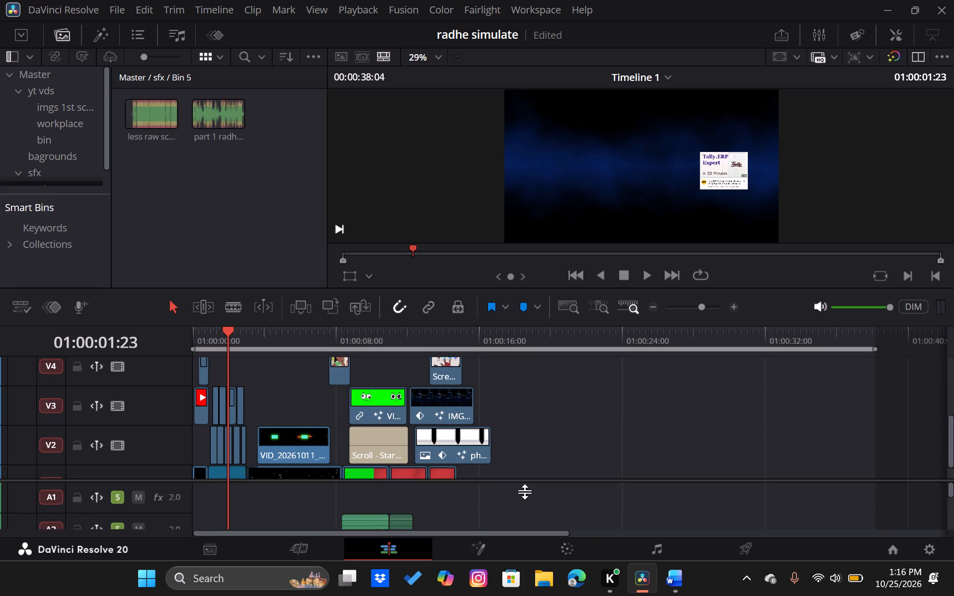
pyautogui.moveTo(524, 492); pyautogui.dragTo(524, 516)
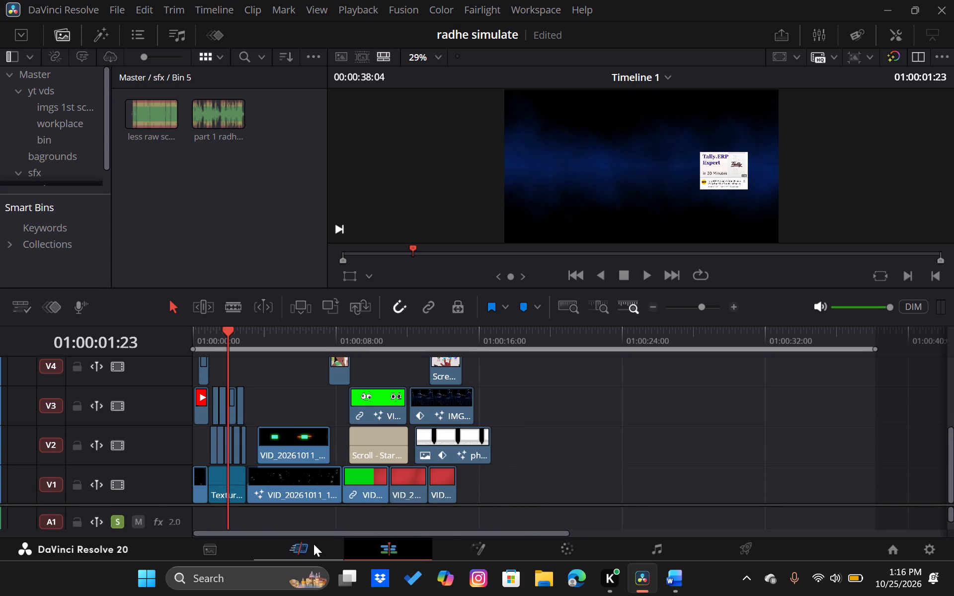
# On the Cut page, select the nine Tally thumbnail clips on V2 and V3, scrub through them, and check their Inspector properties.
pyautogui.click(314, 544)
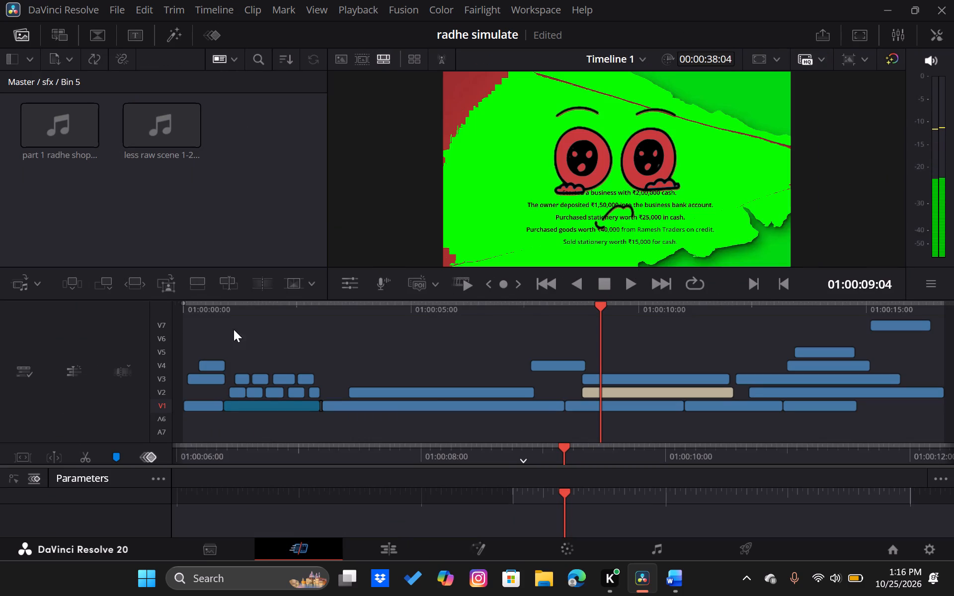
pyautogui.moveTo(238, 346); pyautogui.dragTo(301, 396)
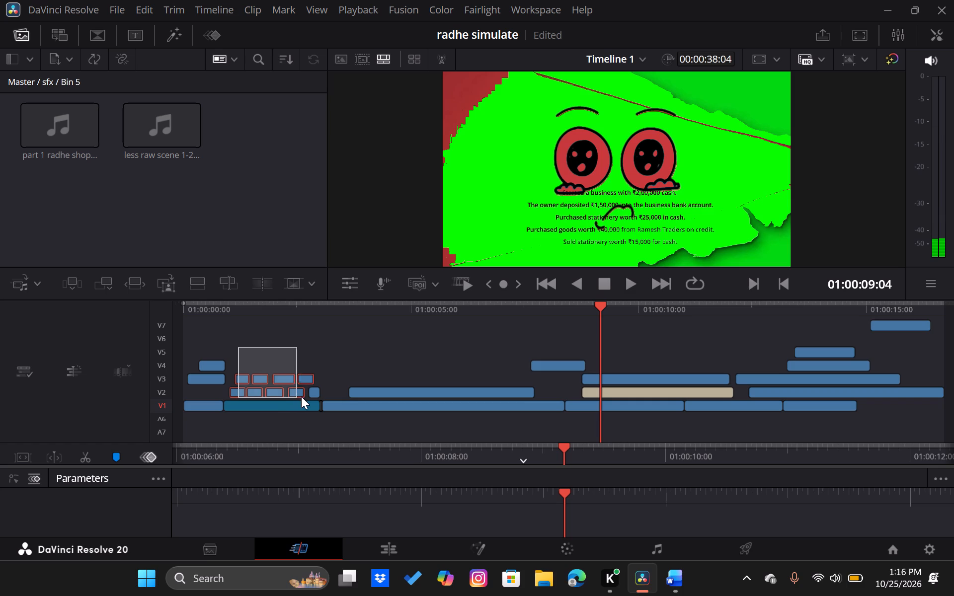
pyautogui.moveTo(301, 396); pyautogui.dragTo(313, 395)
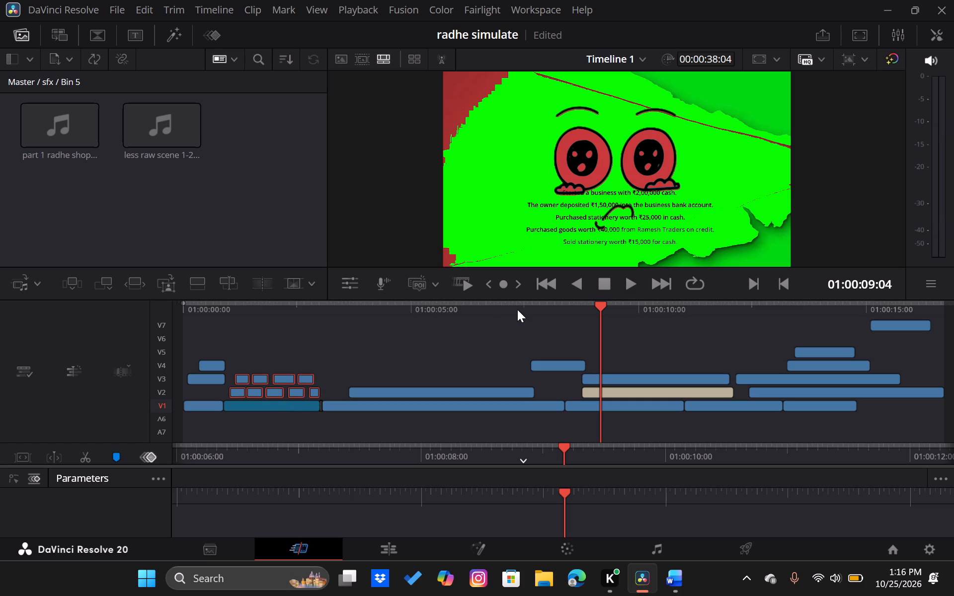
pyautogui.moveTo(602, 306); pyautogui.dragTo(281, 326)
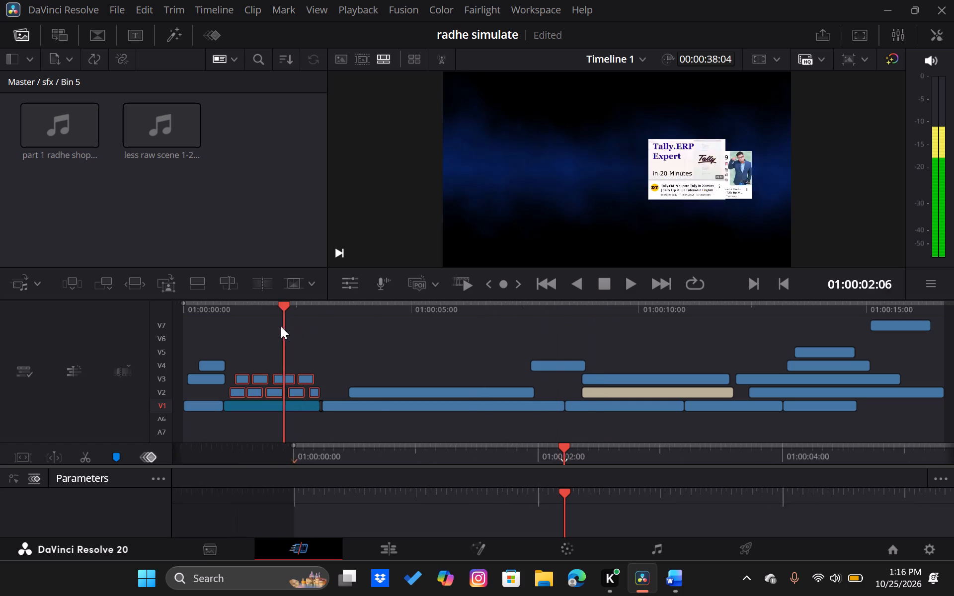
pyautogui.moveTo(281, 326); pyautogui.dragTo(260, 329)
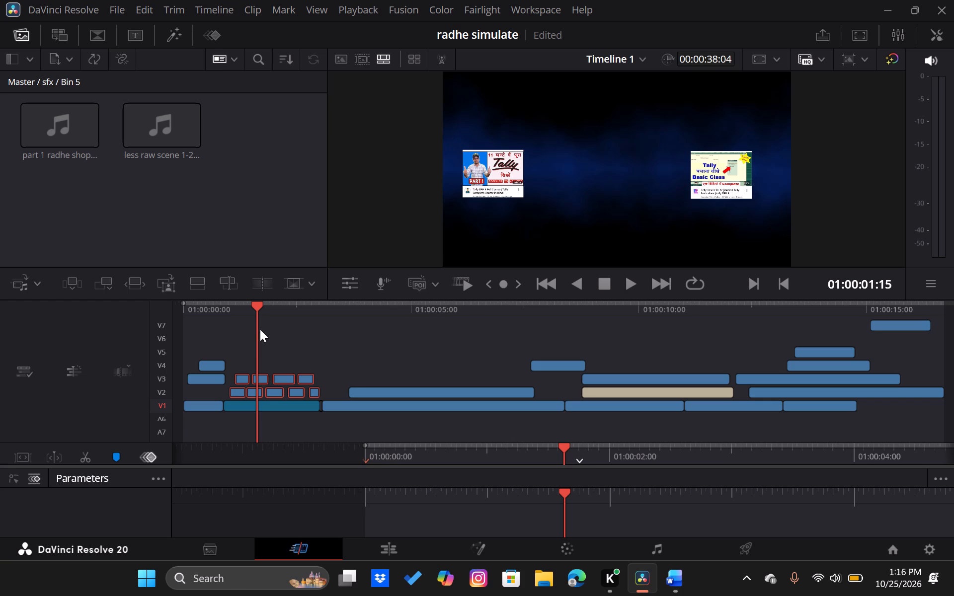
pyautogui.click(906, 36)
pyautogui.click(906, 36)
pyautogui.click(932, 34)
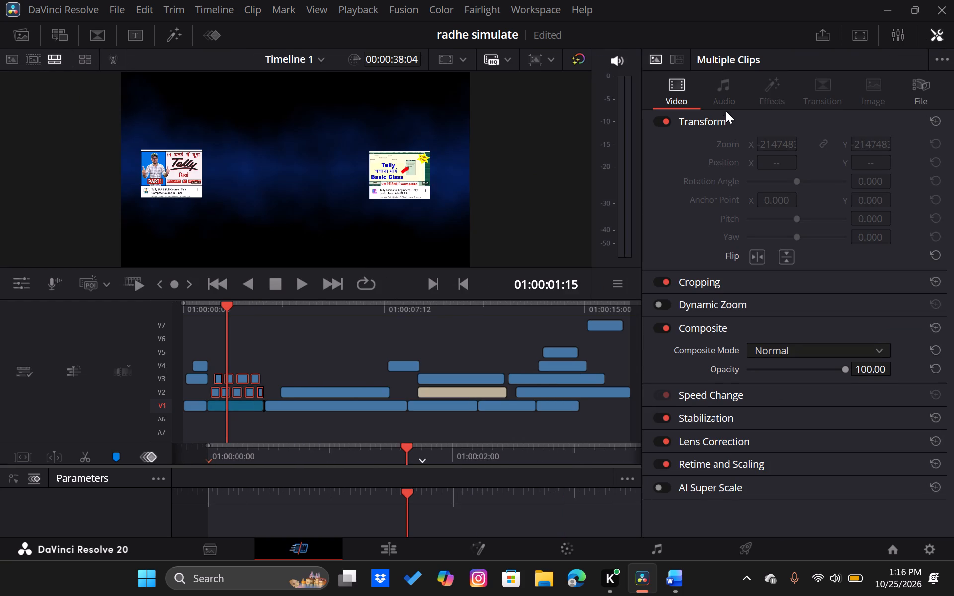
pyautogui.scroll(-1, 759, 319)
# Delete all nine Tally thumbnail clips from tracks V2 and V3 at the start of the timeline.
pyautogui.click(337, 327)
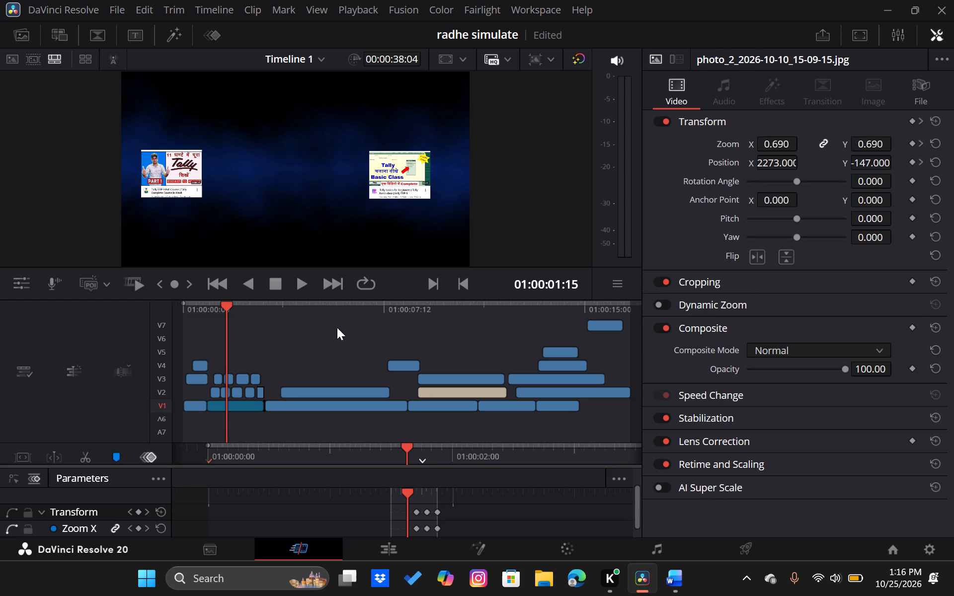
pyautogui.click(258, 389)
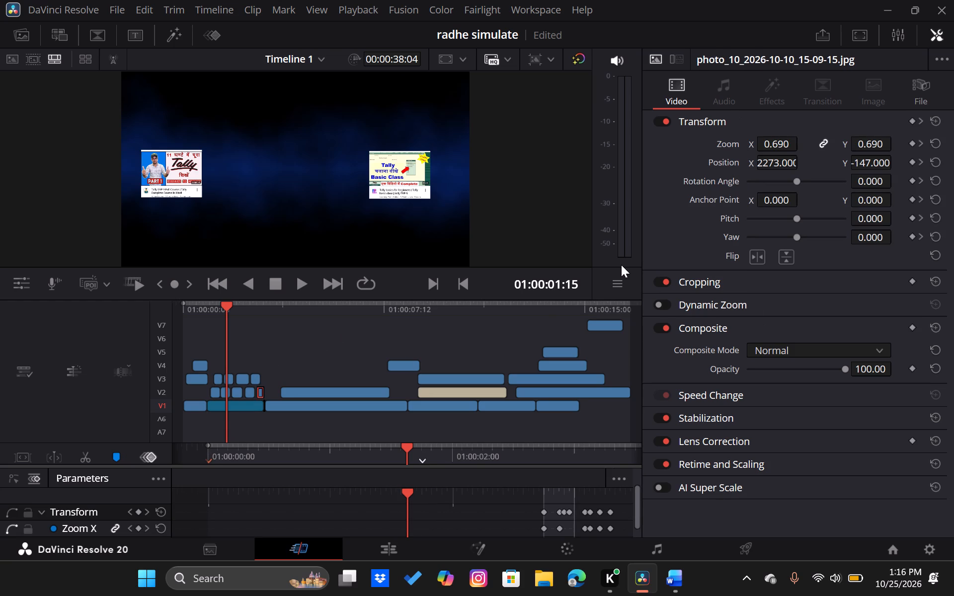
pyautogui.moveTo(215, 348); pyautogui.dragTo(260, 394)
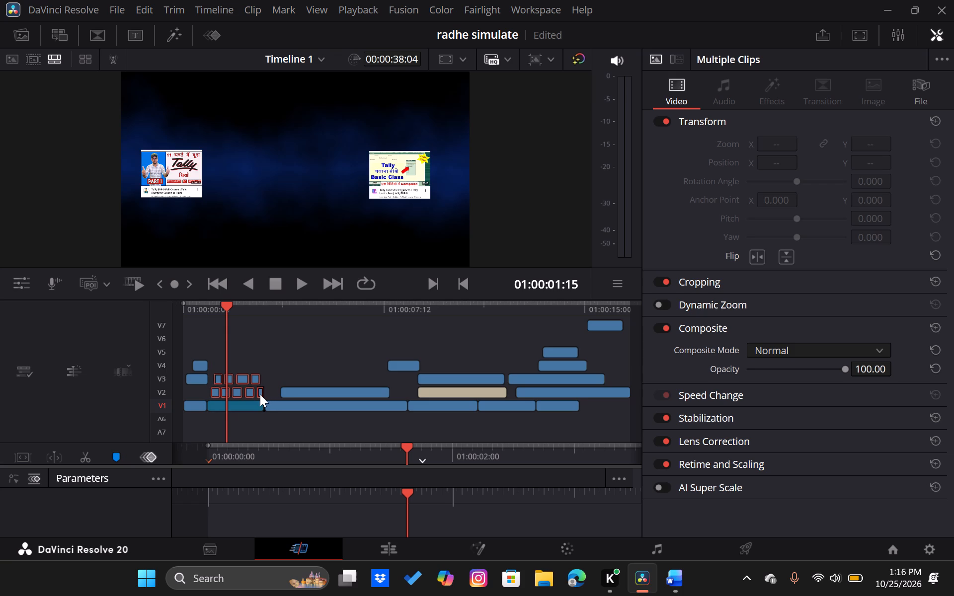
pyautogui.press('BackSpace')
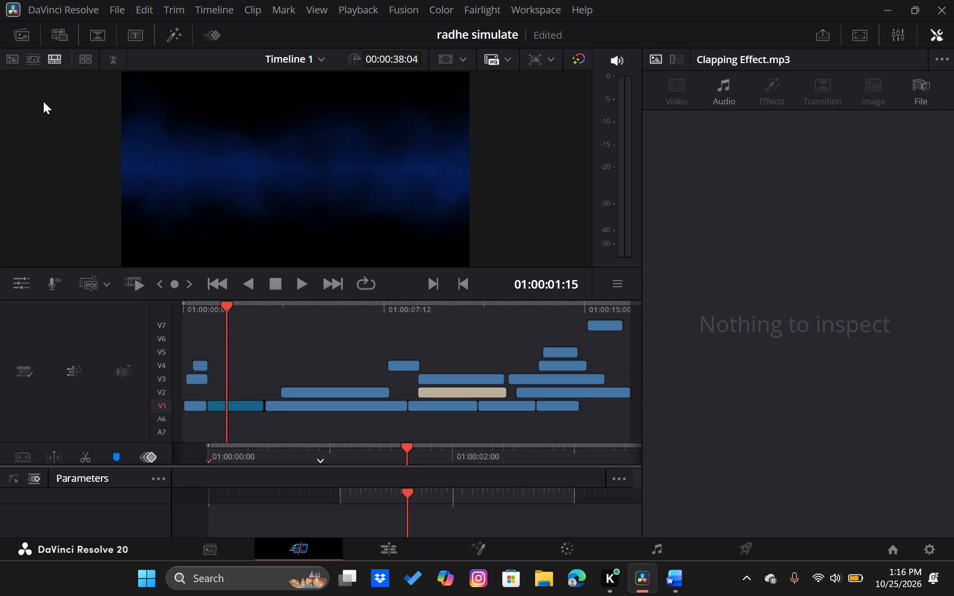
# Show the "imgs 1st scene" bin of "yt vds" in the media pool.
pyautogui.click(26, 43)
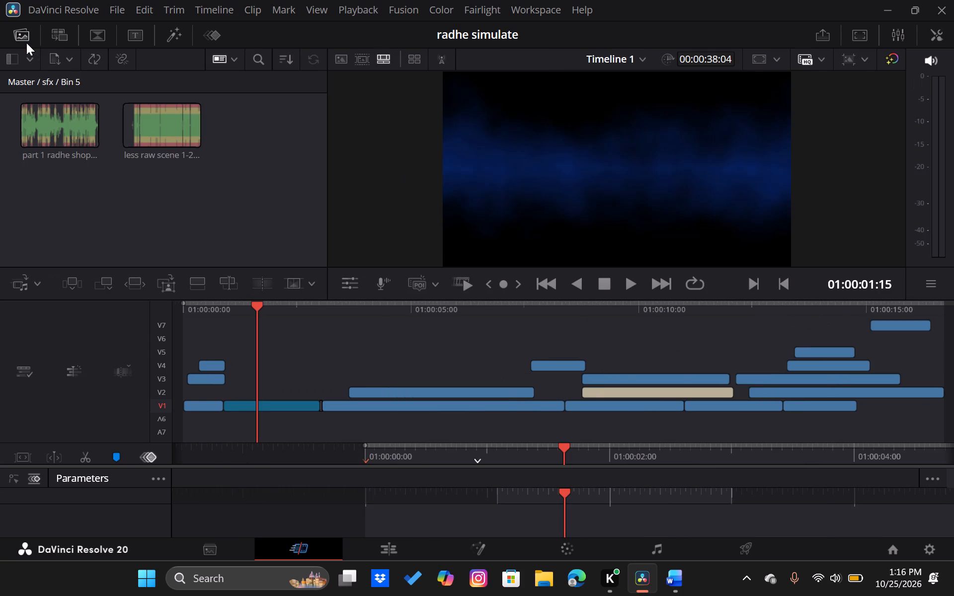
pyautogui.click(12, 60)
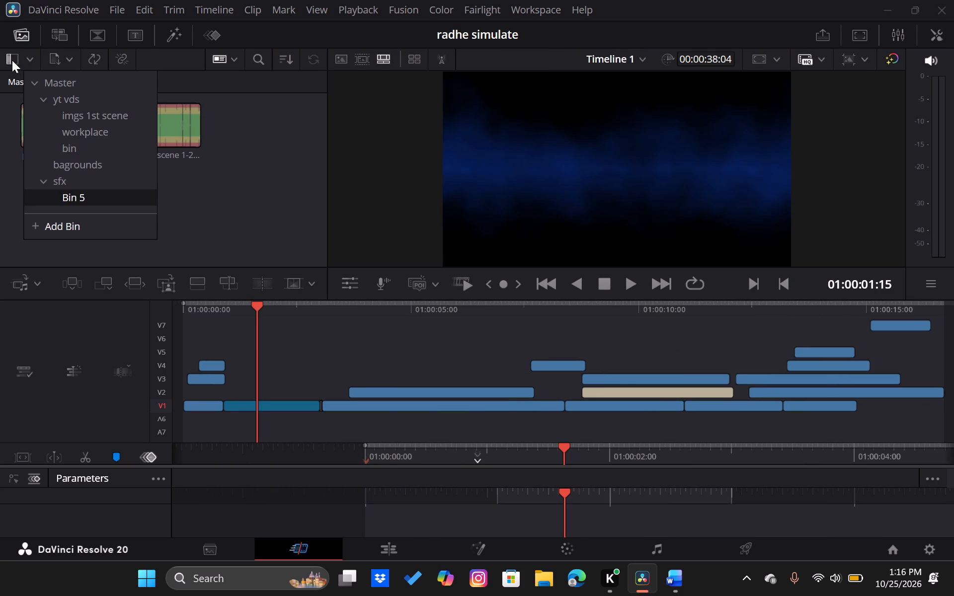
pyautogui.click(12, 60)
pyautogui.click(70, 120)
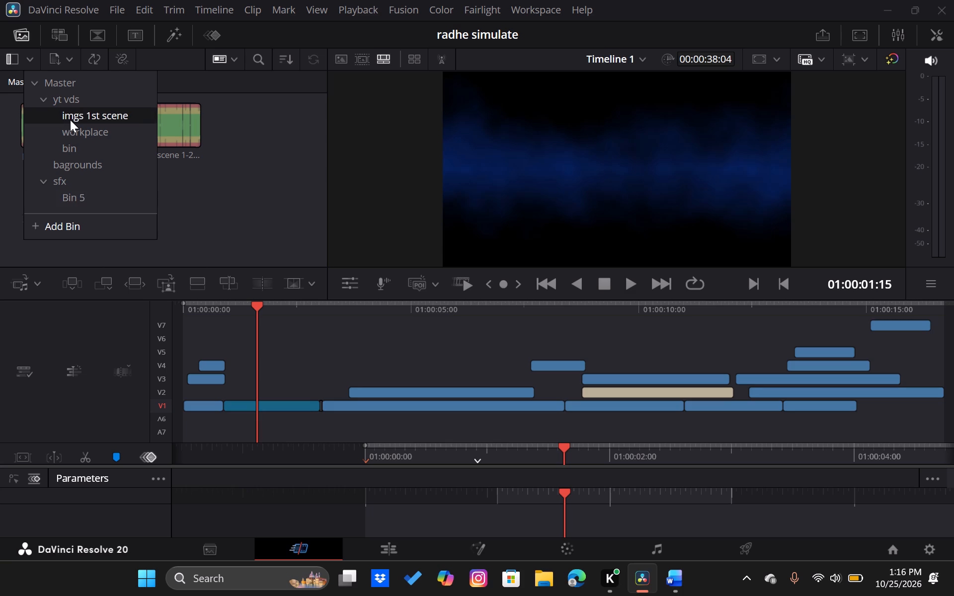
pyautogui.click(370, 213)
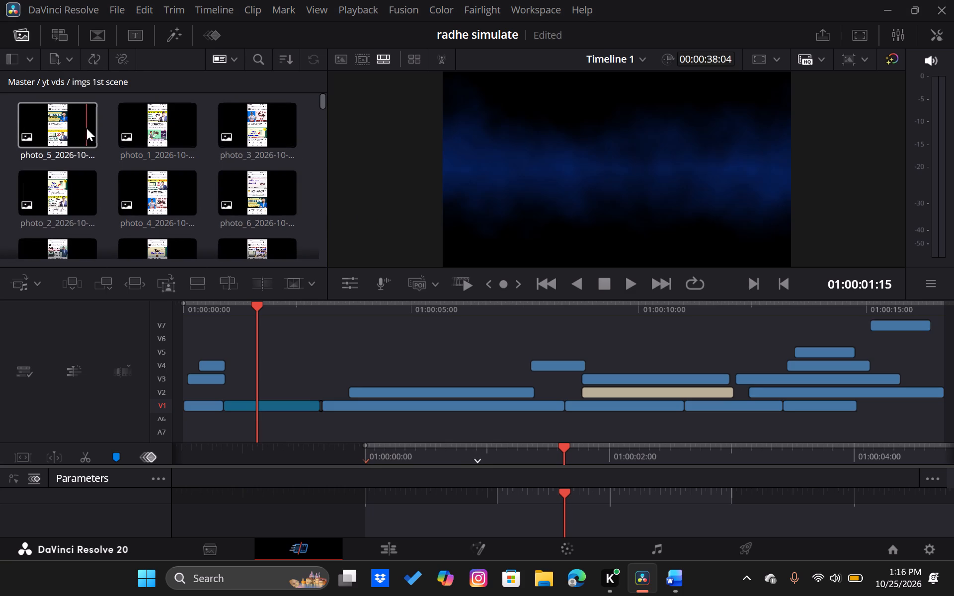
# Place the nine Tally screenshots photo_1 to photo_9 in a row on track V6, beginning near the timeline's start.
pyautogui.moveTo(10, 101); pyautogui.dragTo(239, 238)
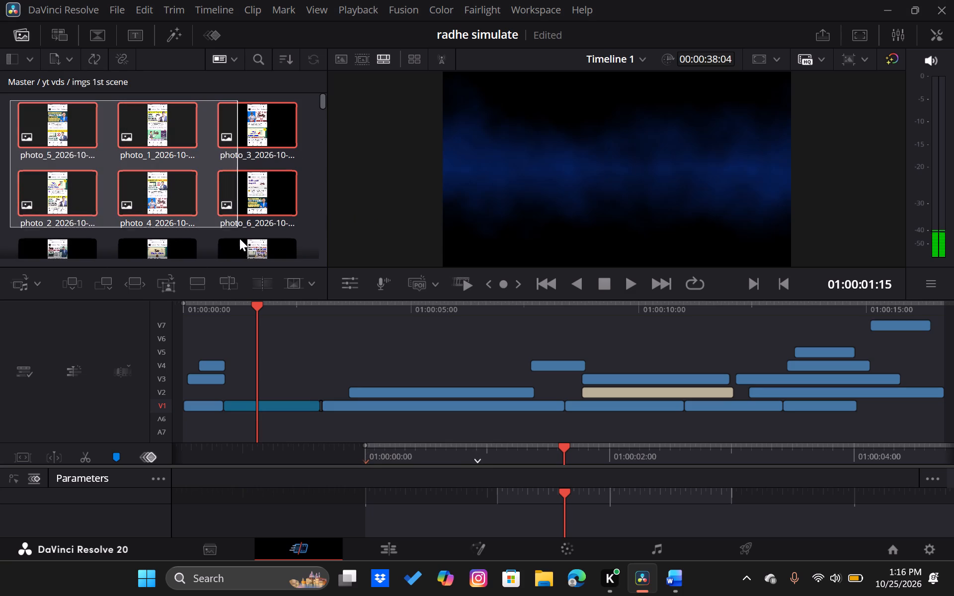
pyautogui.moveTo(239, 238); pyautogui.dragTo(267, 104)
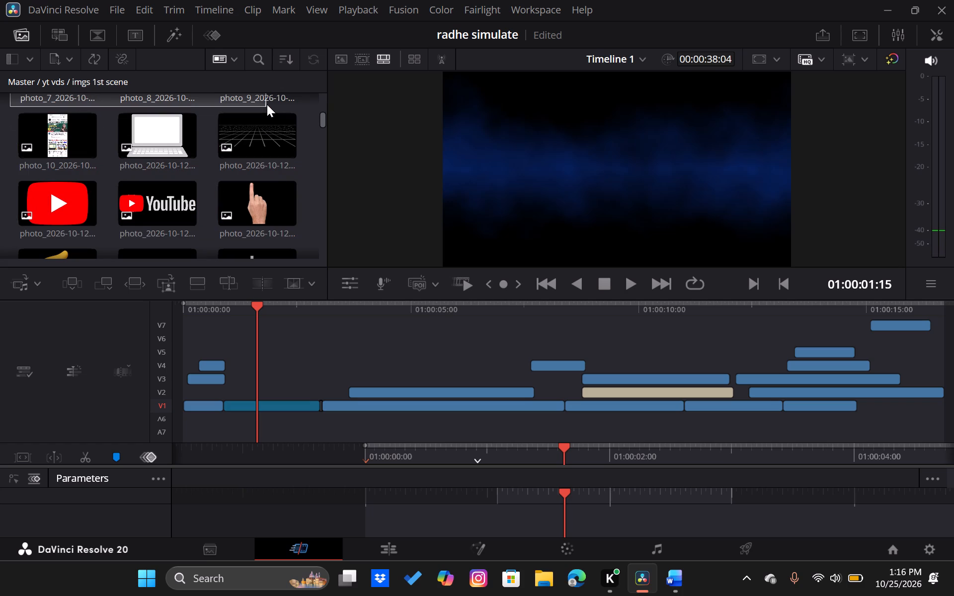
pyautogui.moveTo(267, 104); pyautogui.dragTo(267, 103)
pyautogui.scroll(2, 254, 130)
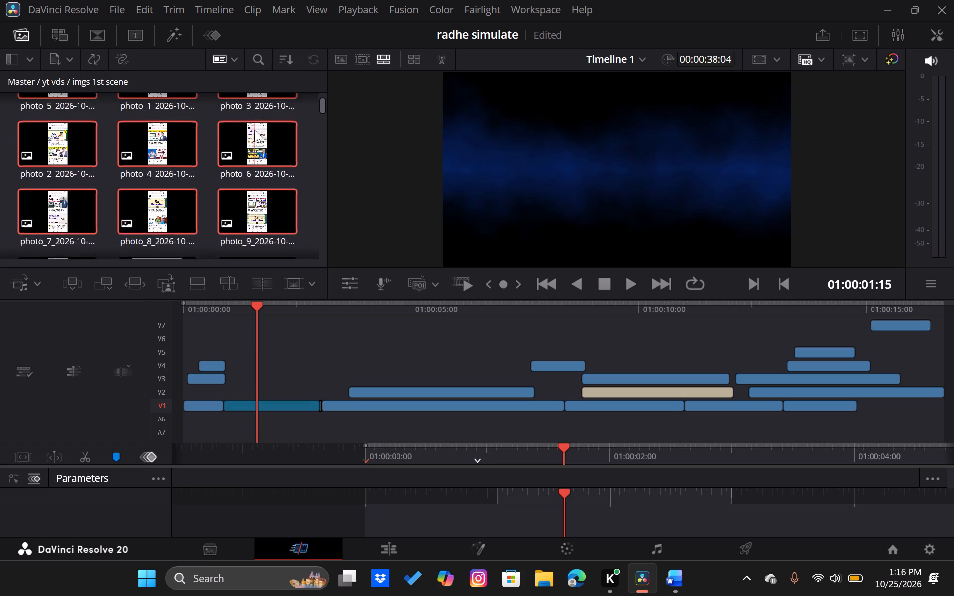
pyautogui.scroll(2, 254, 130)
pyautogui.moveTo(74, 121); pyautogui.dragTo(243, 331)
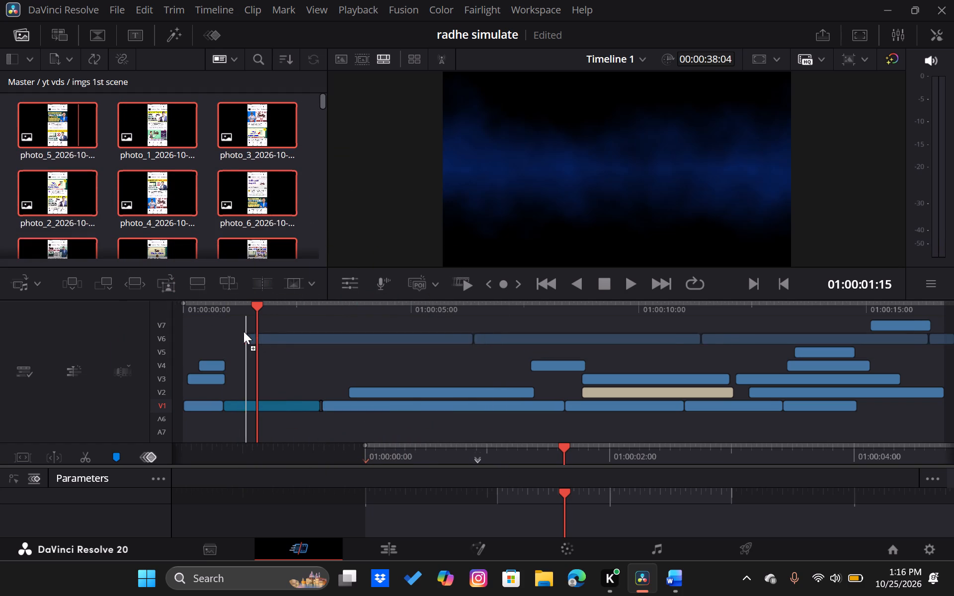
pyautogui.moveTo(243, 331); pyautogui.dragTo(226, 339)
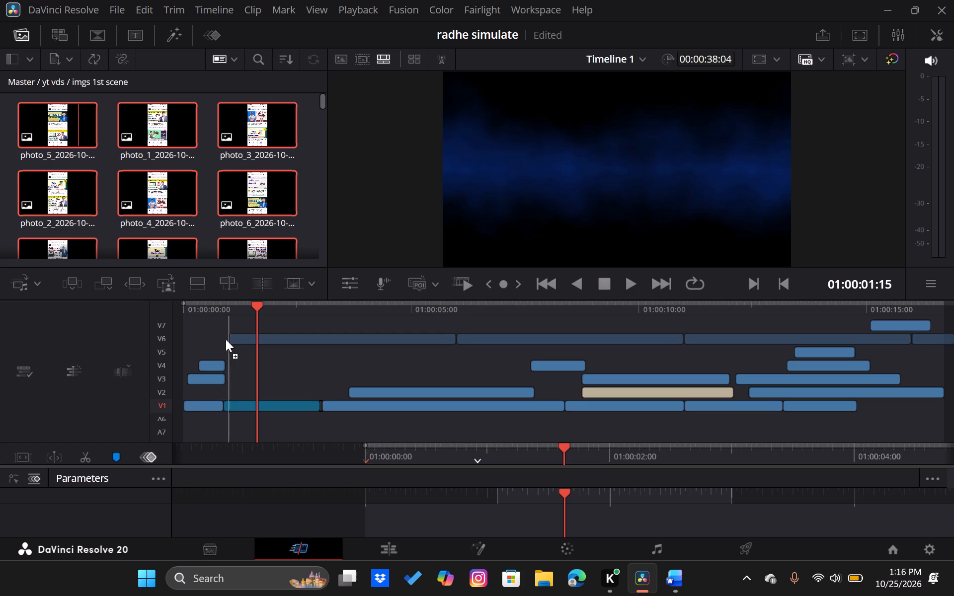
pyautogui.moveTo(226, 339); pyautogui.dragTo(186, 334)
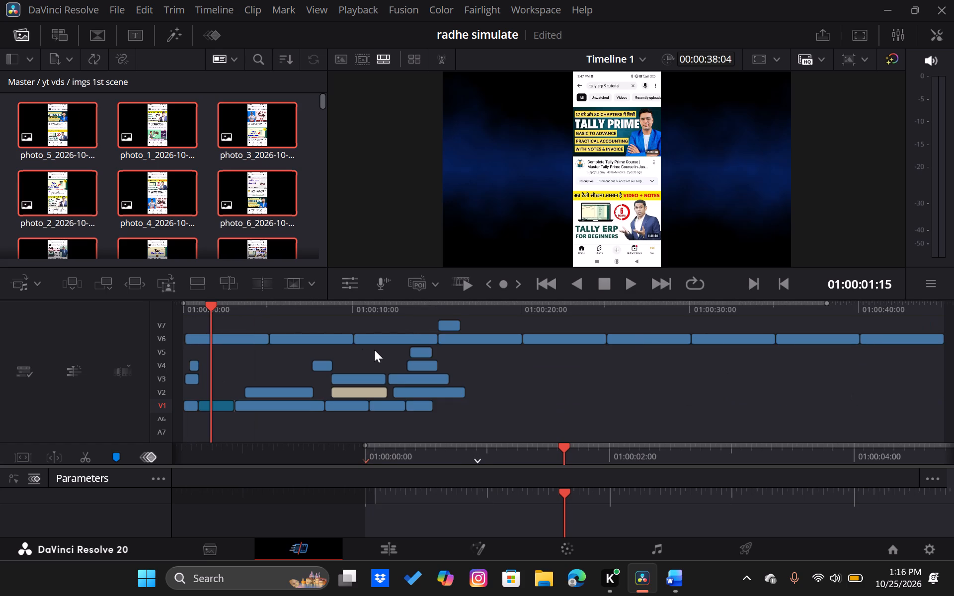
# On V6, roll the first photo clip's end back to about 1.5 seconds and the second clip's end to 01:00:02:21.
pyautogui.hscroll(3, 374, 350)
pyautogui.click(224, 341)
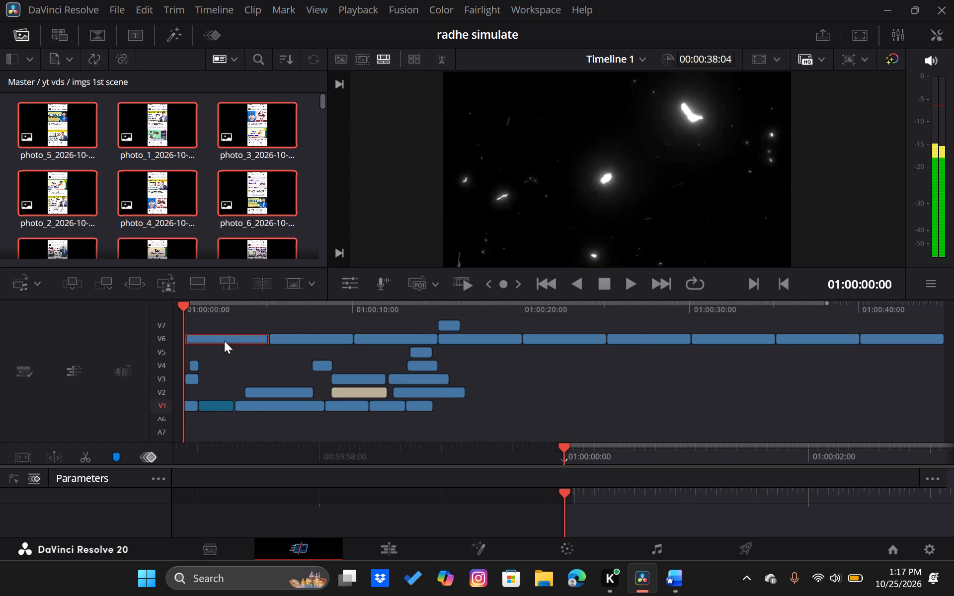
pyautogui.moveTo(269, 339); pyautogui.dragTo(208, 344)
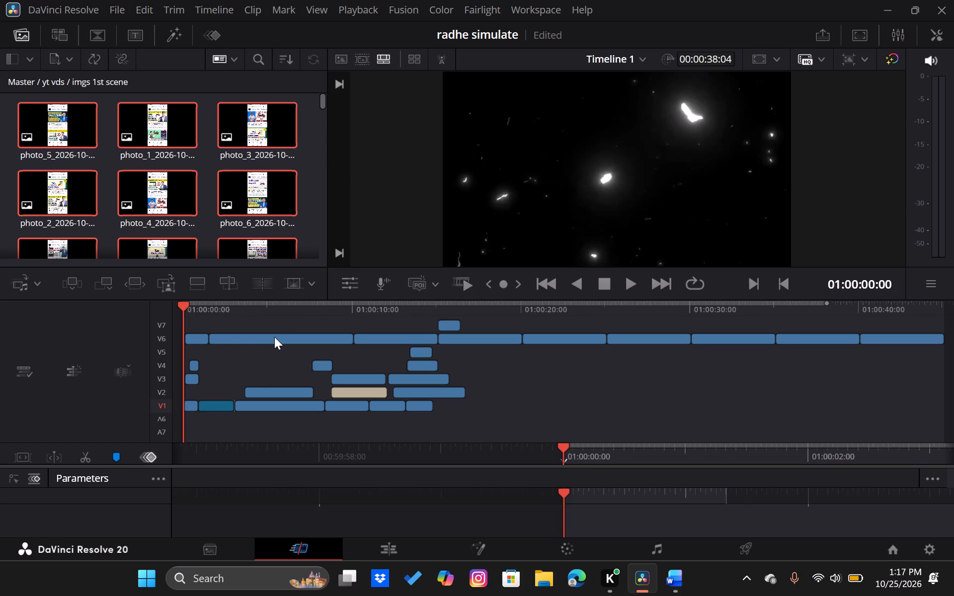
pyautogui.click(274, 337)
pyautogui.moveTo(352, 341); pyautogui.dragTo(346, 343)
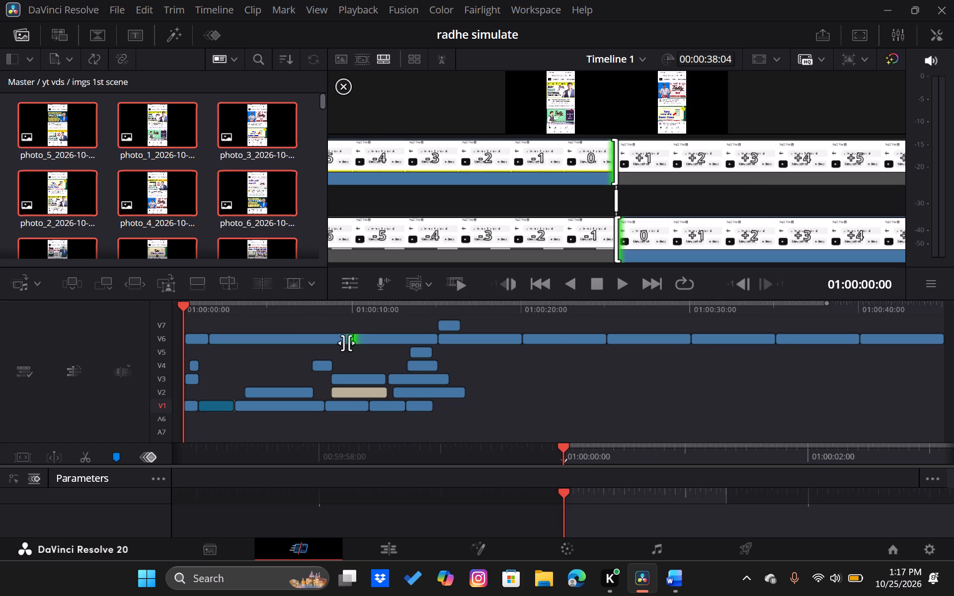
pyautogui.moveTo(346, 343); pyautogui.dragTo(222, 344)
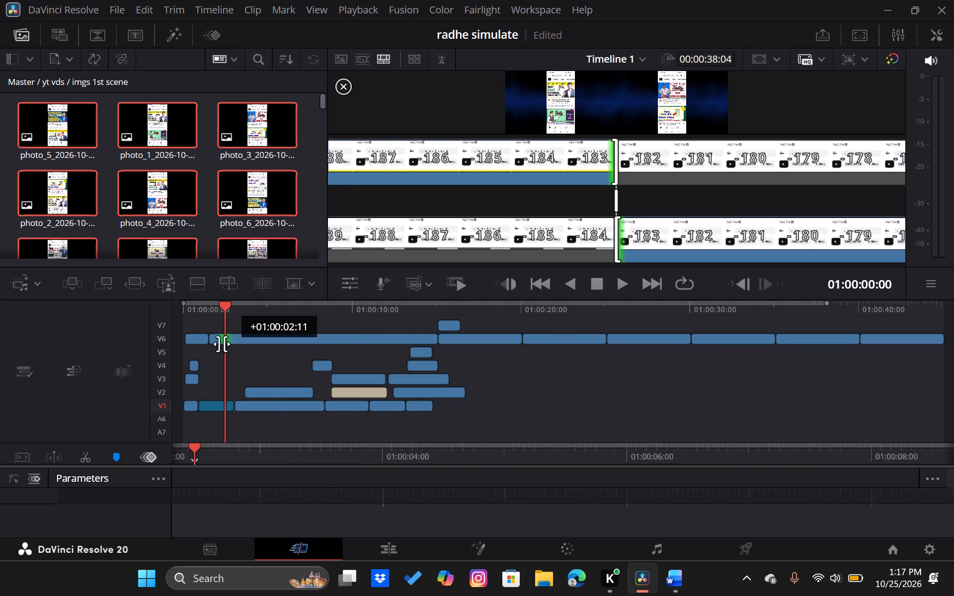
pyautogui.moveTo(222, 344); pyautogui.dragTo(226, 344)
# Trim the end of the third photo clip on V6 back to 01:00:03:23, leaving a 01:02 duration.
pyautogui.click(302, 339)
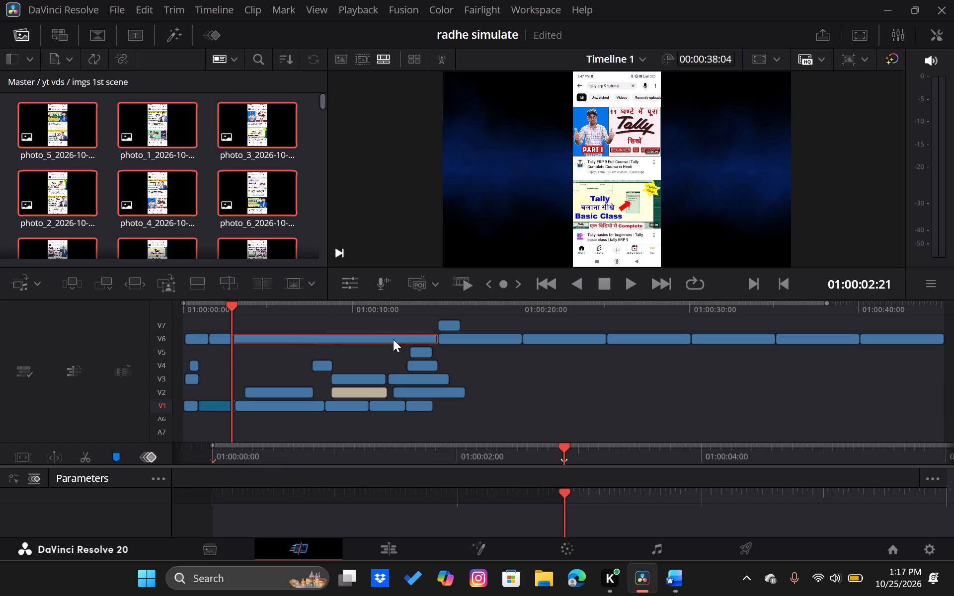
pyautogui.moveTo(434, 339); pyautogui.dragTo(322, 336)
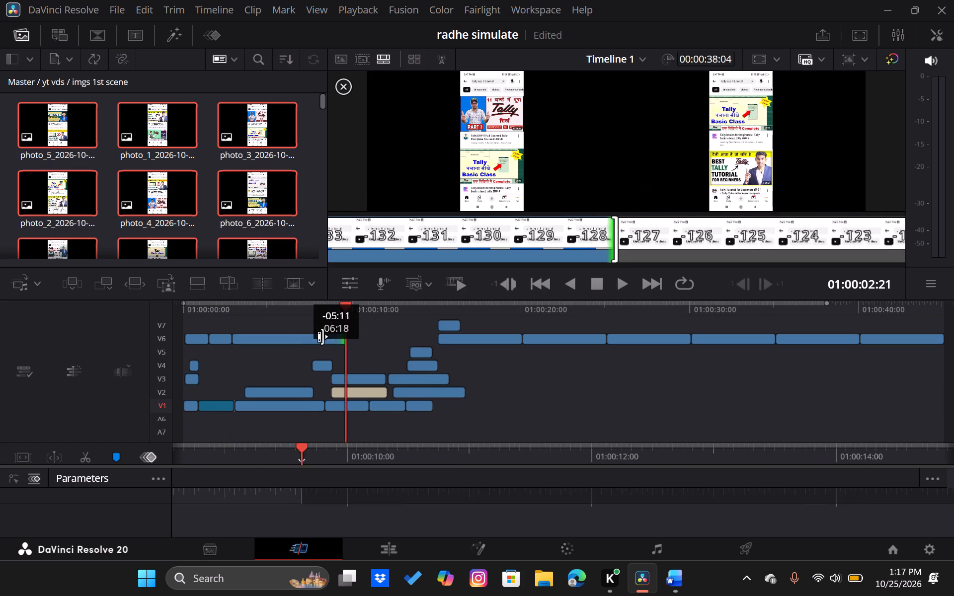
pyautogui.moveTo(322, 336); pyautogui.dragTo(251, 349)
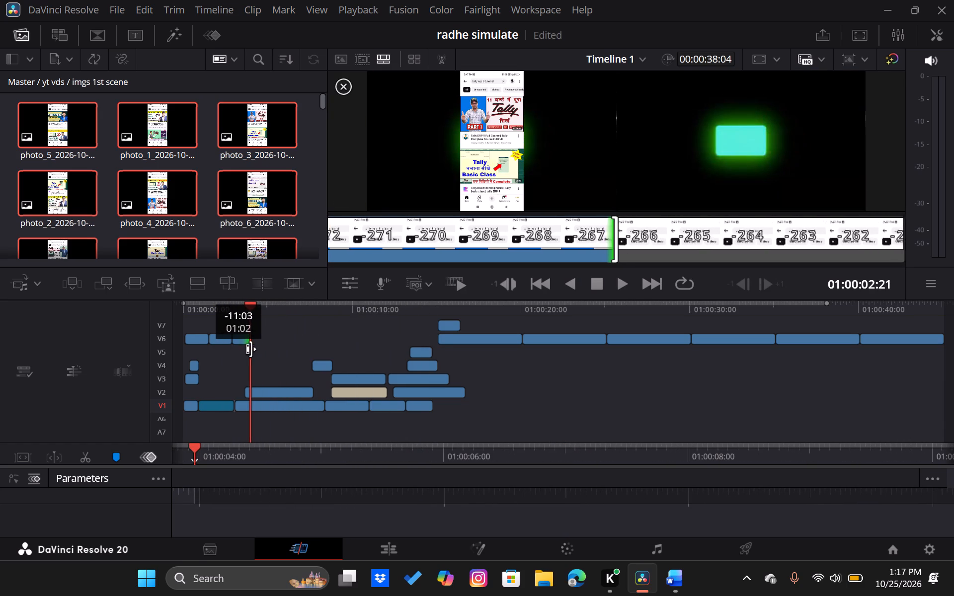
pyautogui.moveTo(251, 349); pyautogui.dragTo(248, 347)
pyautogui.click(306, 339)
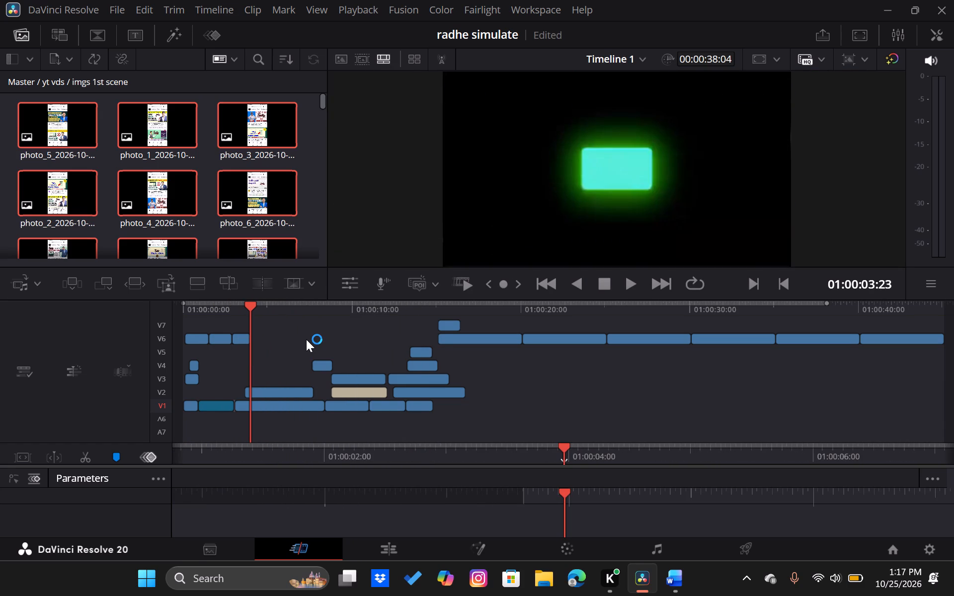
pyautogui.hscroll(-1, 306, 339)
pyautogui.click(306, 339)
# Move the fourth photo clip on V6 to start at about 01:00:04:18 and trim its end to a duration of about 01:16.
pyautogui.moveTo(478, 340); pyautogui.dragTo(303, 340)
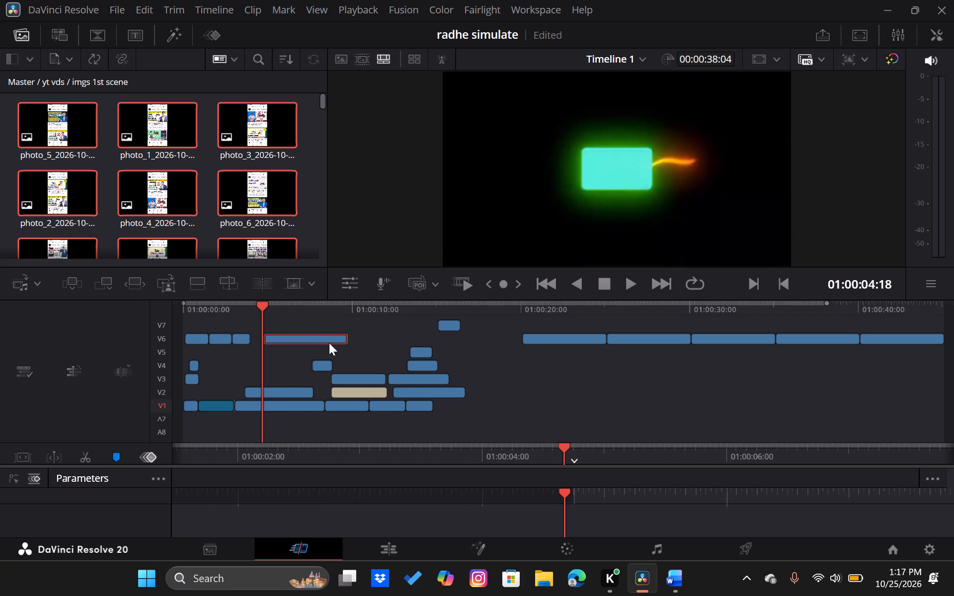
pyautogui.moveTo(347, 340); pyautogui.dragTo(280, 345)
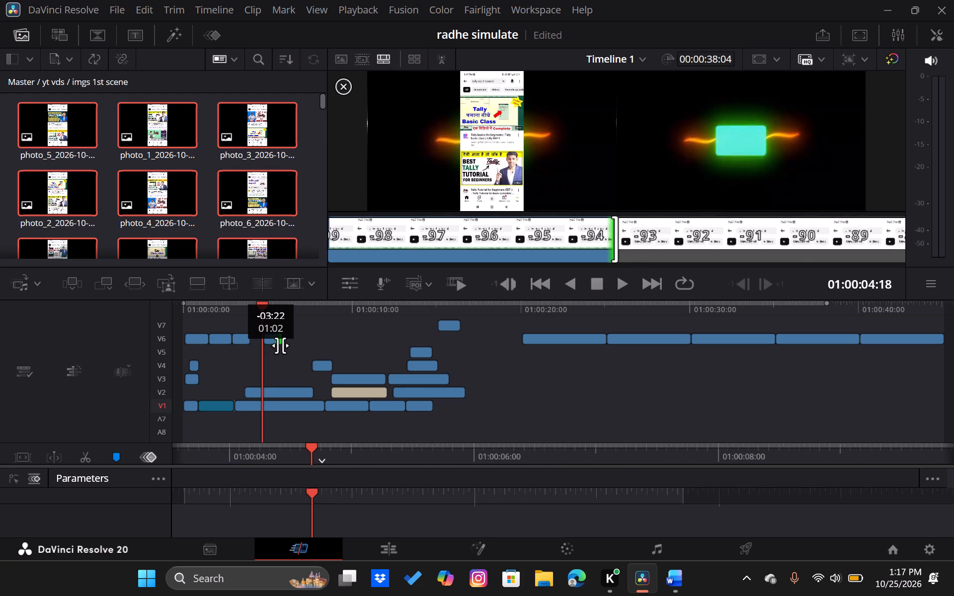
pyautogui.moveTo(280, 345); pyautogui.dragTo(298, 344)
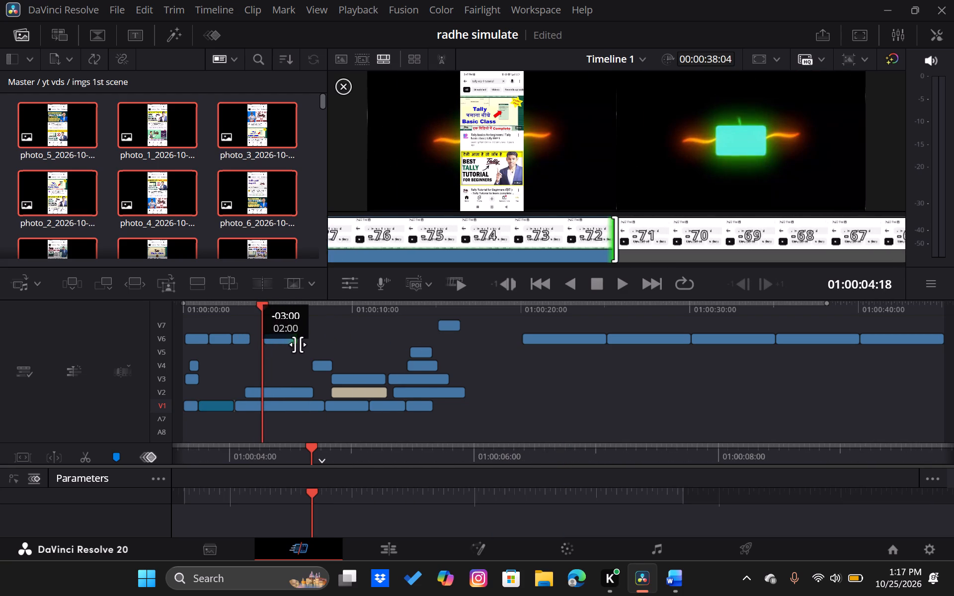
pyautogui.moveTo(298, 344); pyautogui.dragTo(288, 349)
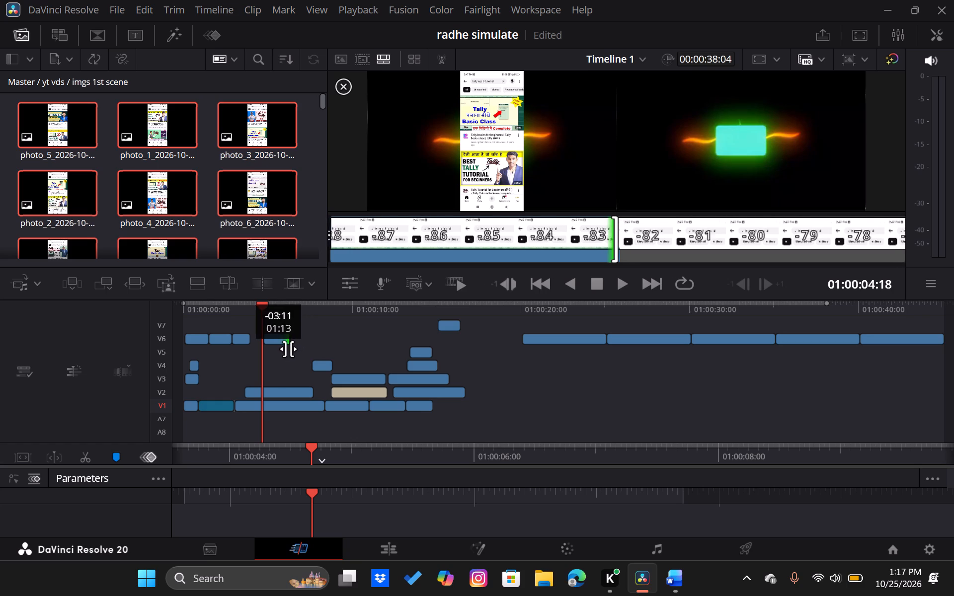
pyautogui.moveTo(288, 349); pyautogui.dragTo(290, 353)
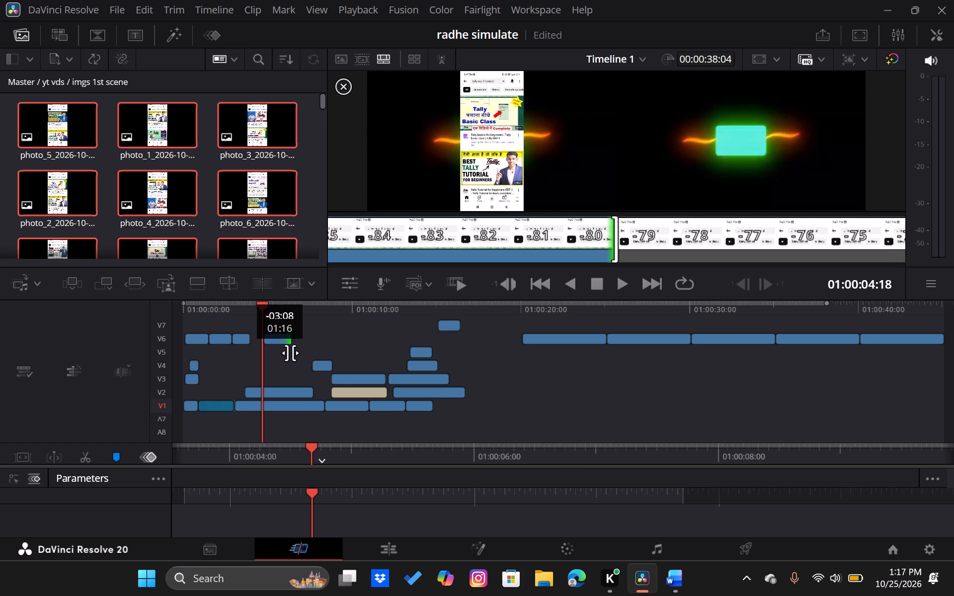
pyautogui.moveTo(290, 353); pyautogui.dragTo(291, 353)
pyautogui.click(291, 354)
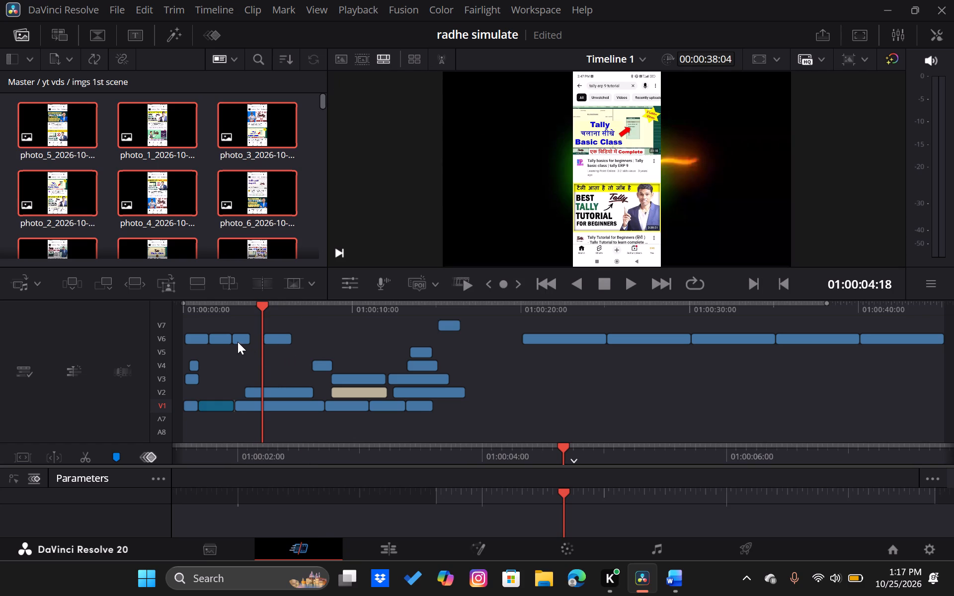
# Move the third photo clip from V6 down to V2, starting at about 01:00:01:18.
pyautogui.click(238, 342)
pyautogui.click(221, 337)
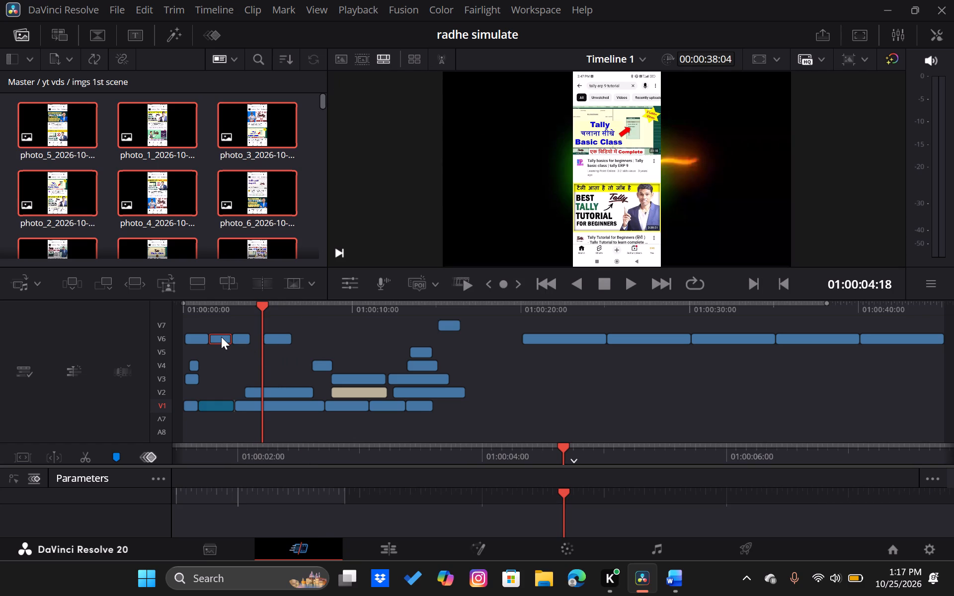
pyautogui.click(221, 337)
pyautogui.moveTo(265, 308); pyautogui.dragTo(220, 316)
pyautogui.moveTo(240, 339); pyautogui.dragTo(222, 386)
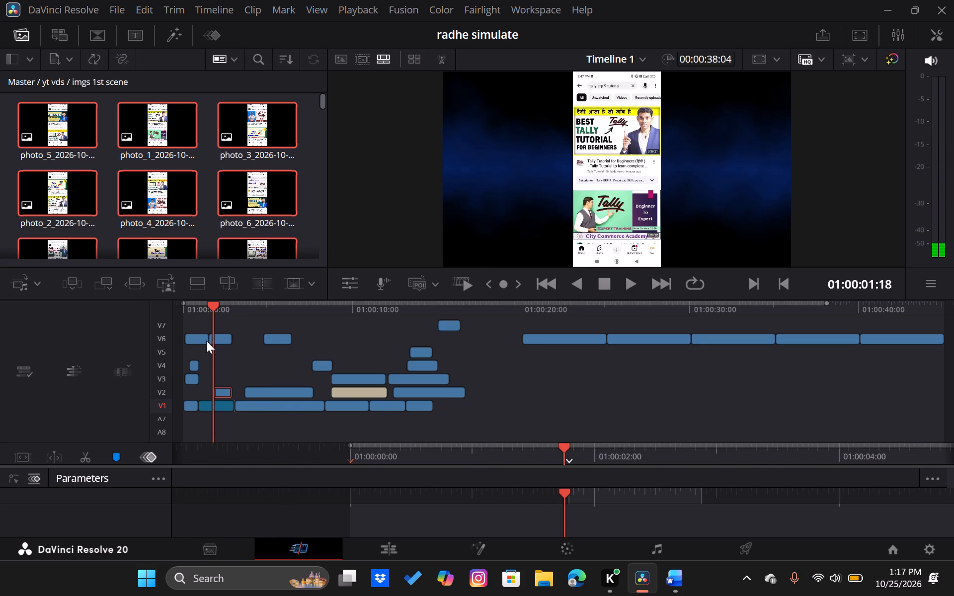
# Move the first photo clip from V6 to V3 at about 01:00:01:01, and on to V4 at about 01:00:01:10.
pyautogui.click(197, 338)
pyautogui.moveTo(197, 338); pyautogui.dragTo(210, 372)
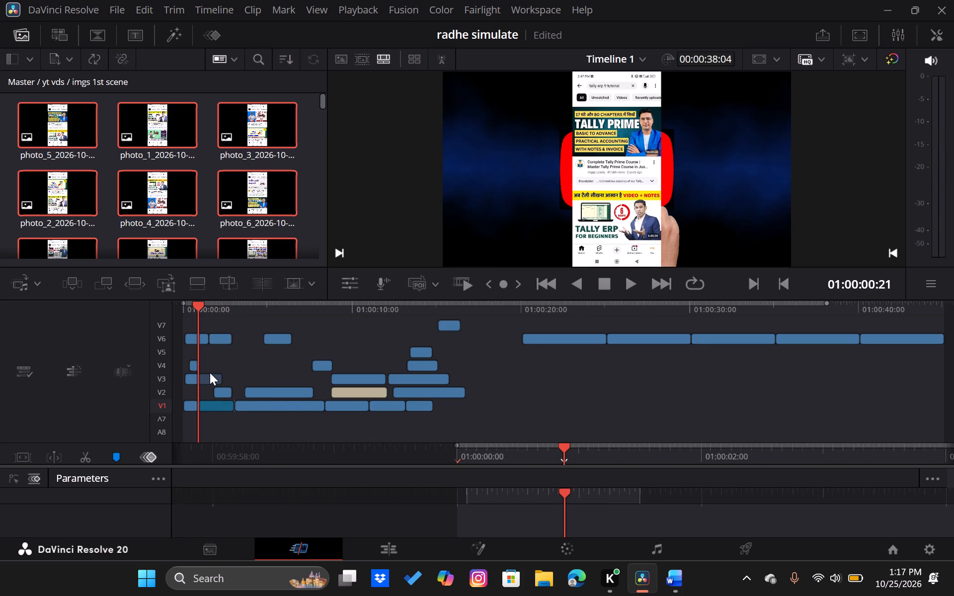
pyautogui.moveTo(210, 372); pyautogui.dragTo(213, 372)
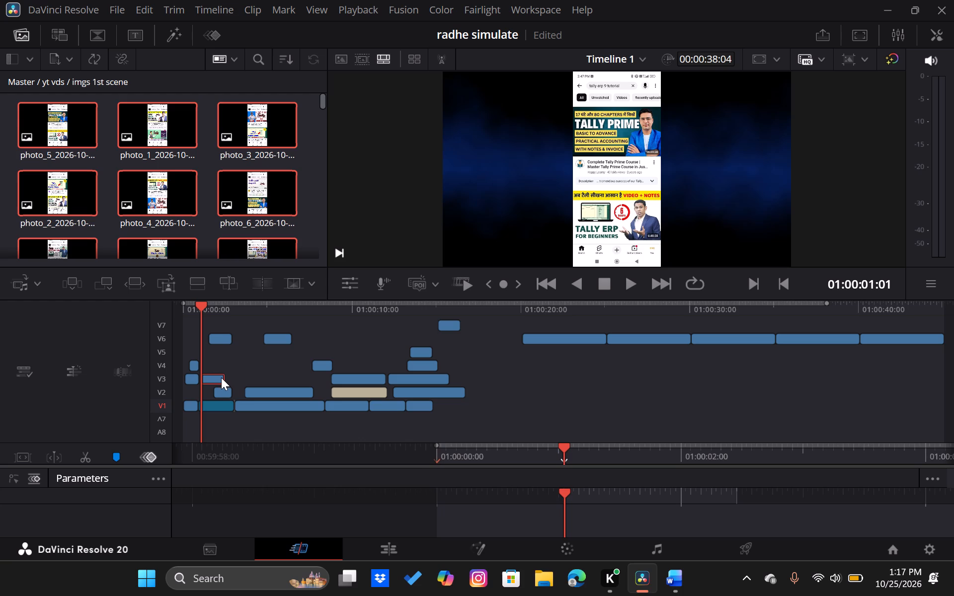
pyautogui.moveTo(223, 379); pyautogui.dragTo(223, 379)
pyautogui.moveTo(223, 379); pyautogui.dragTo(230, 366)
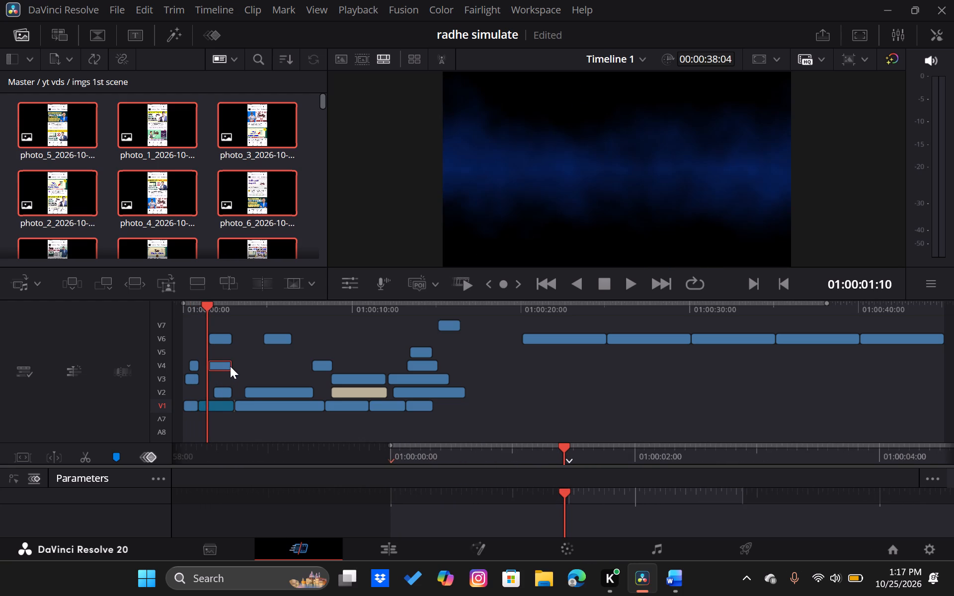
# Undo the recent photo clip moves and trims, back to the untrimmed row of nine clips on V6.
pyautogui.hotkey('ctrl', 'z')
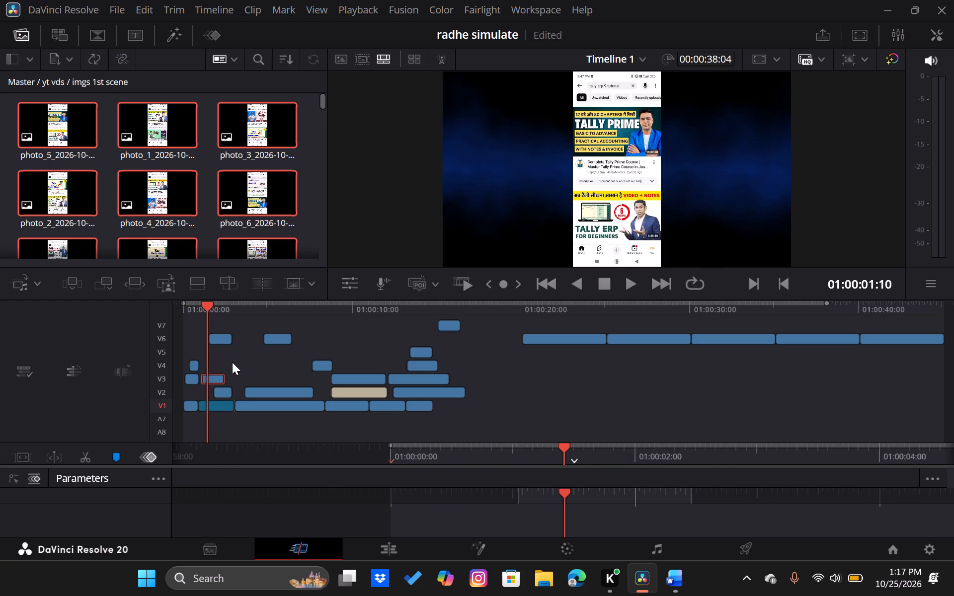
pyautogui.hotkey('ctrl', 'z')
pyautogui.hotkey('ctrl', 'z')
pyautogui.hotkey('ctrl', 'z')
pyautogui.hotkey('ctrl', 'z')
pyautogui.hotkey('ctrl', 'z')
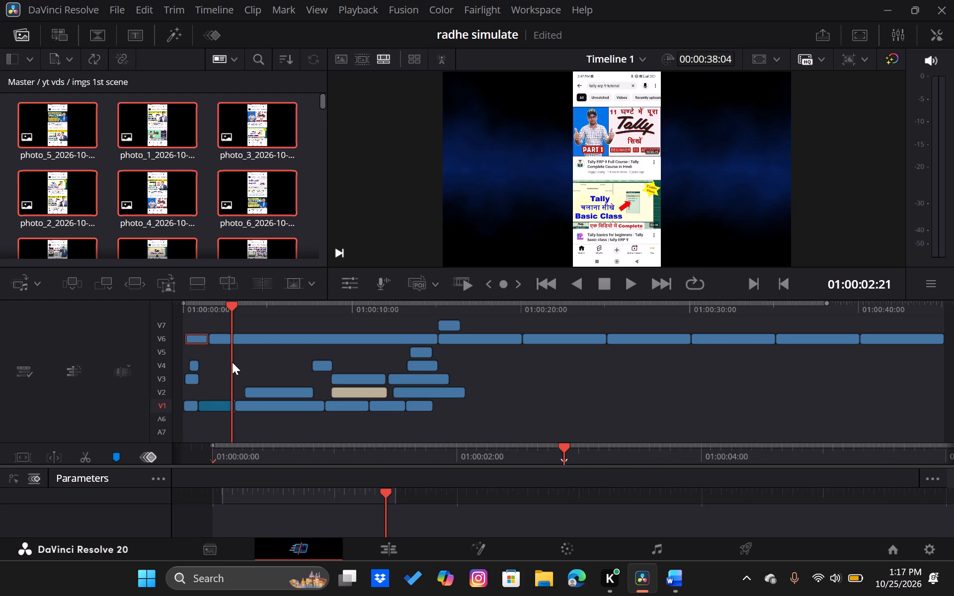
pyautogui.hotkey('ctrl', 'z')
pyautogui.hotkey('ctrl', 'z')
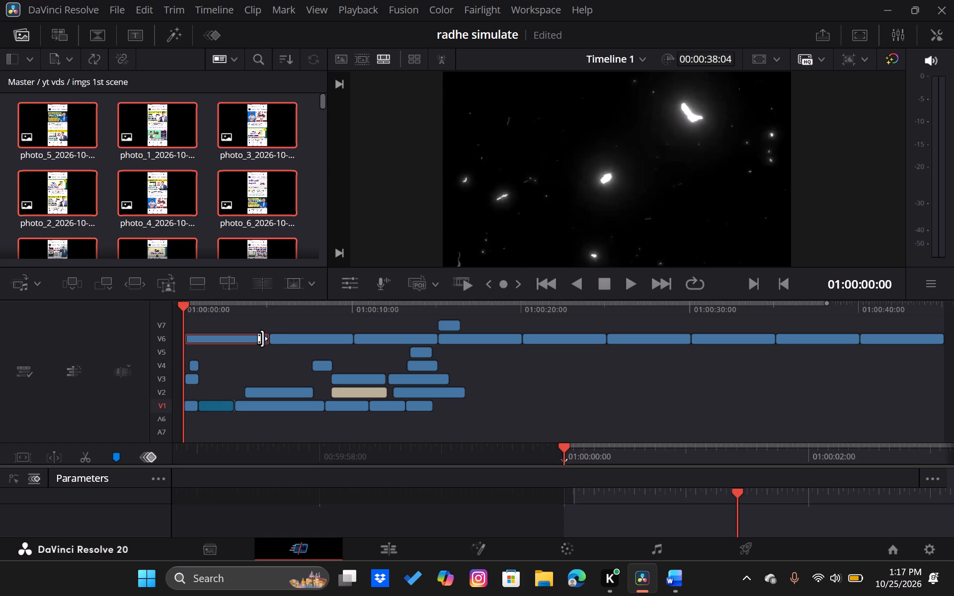
# Roll the end of the first photo clip on V6 back to leave it about 1.8 seconds long.
pyautogui.moveTo(269, 341); pyautogui.dragTo(216, 347)
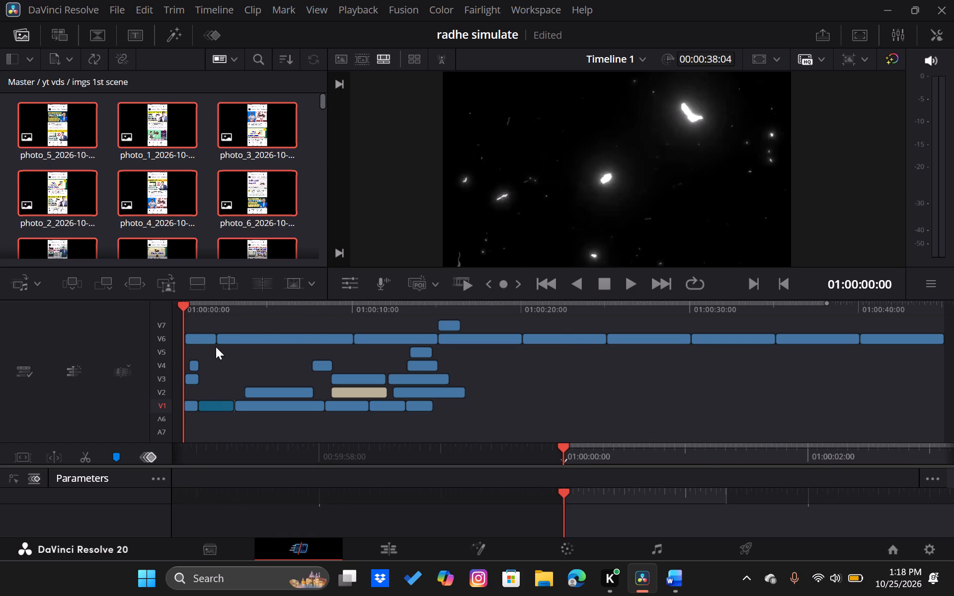
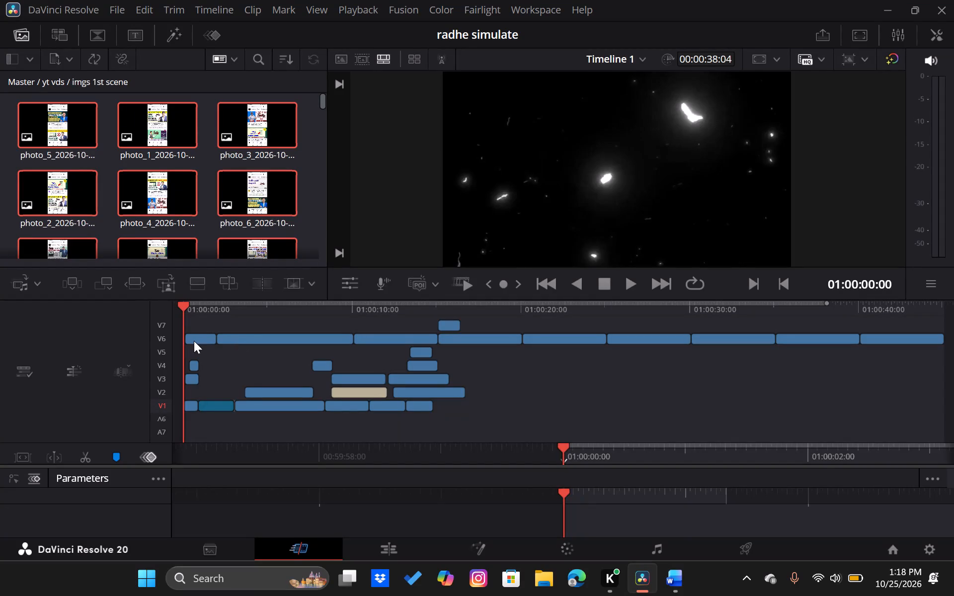
# Move the shortened first photo clip from V6 down to V2, starting at about 01:00:01:01, and play back the opening.
pyautogui.click(200, 341)
pyautogui.moveTo(200, 341); pyautogui.dragTo(217, 368)
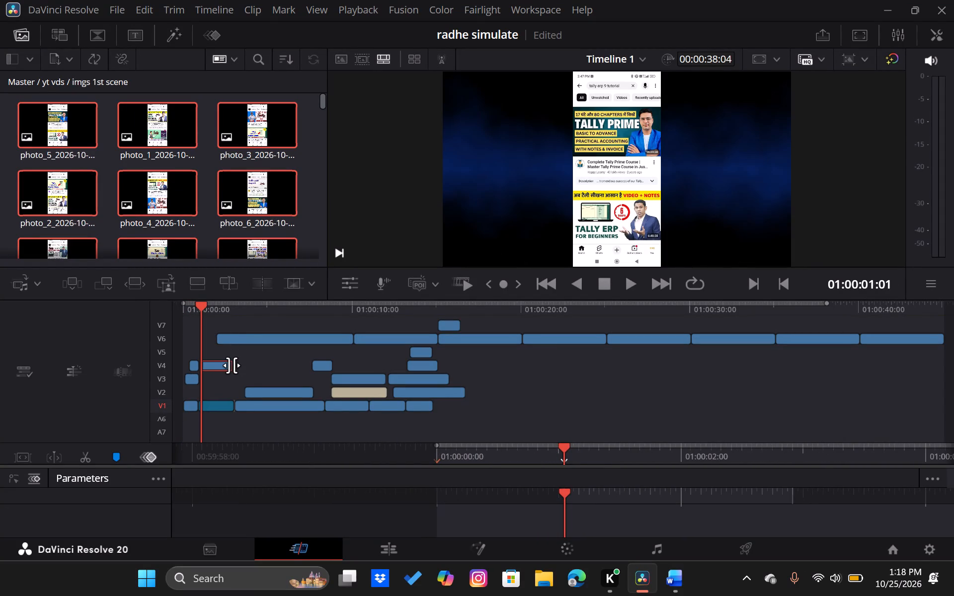
pyautogui.moveTo(220, 365); pyautogui.dragTo(220, 390)
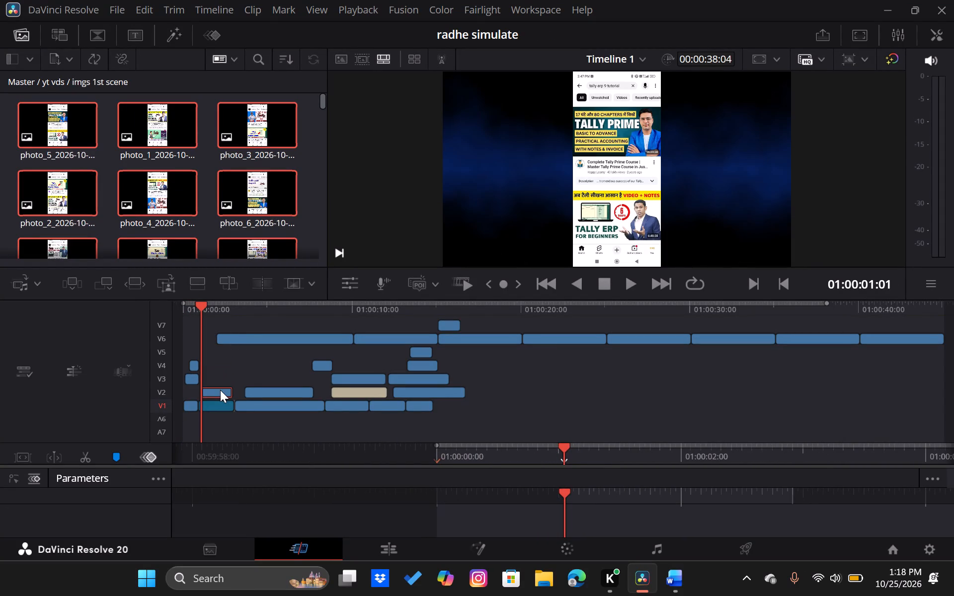
pyautogui.hscroll(2, 220, 390)
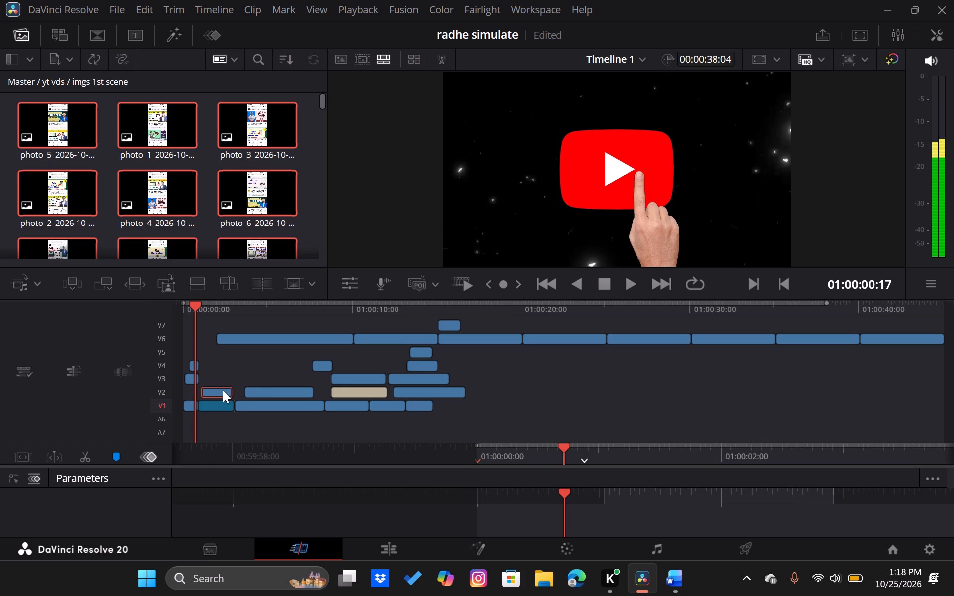
pyautogui.click(222, 391)
pyautogui.press('space')
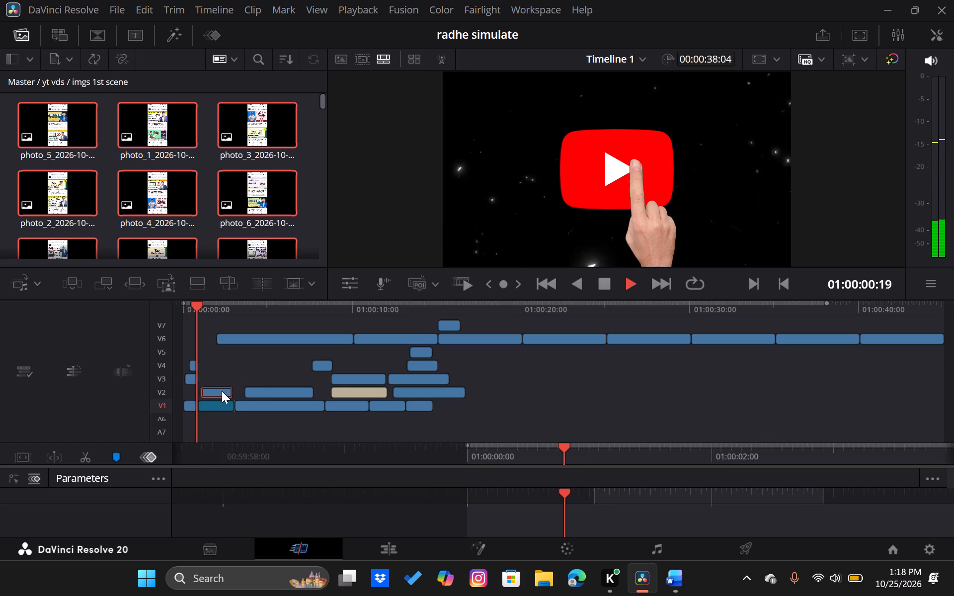
pyautogui.press('space')
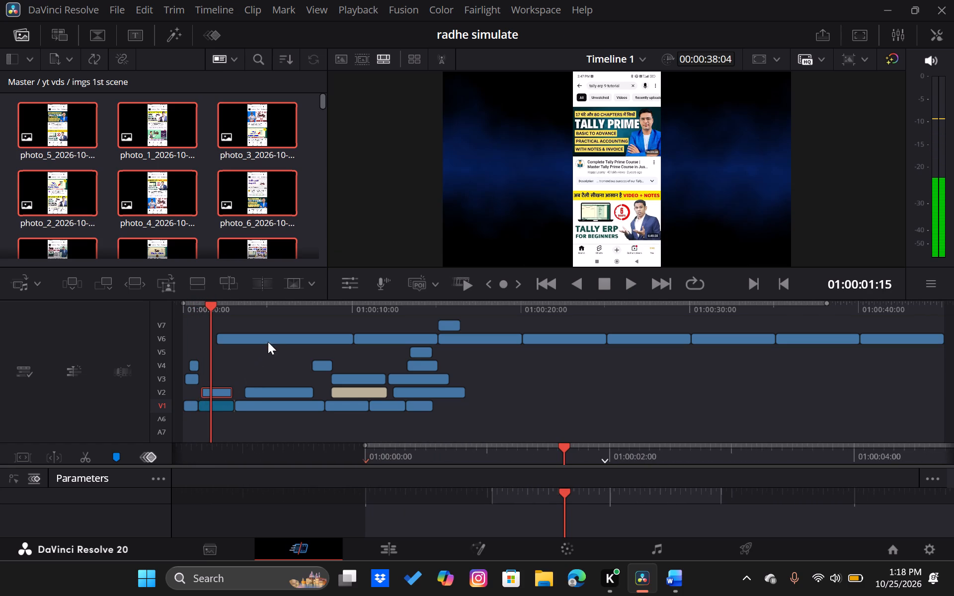
# Place the second photo clip on V3 at about 01:00:01:00, shortened to end together with the photo clip on V2.
pyautogui.moveTo(271, 337); pyautogui.dragTo(260, 355)
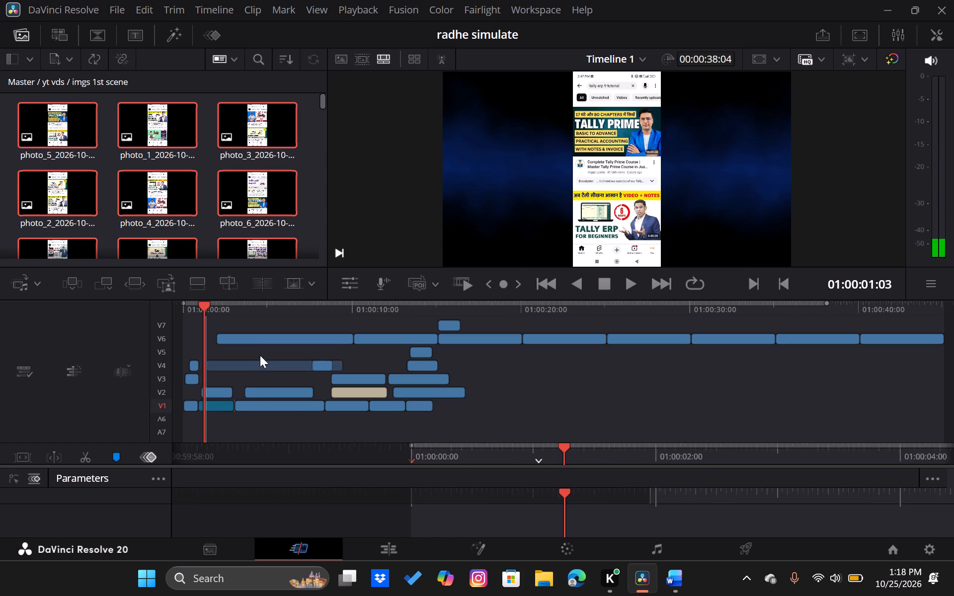
pyautogui.moveTo(260, 355); pyautogui.dragTo(260, 346)
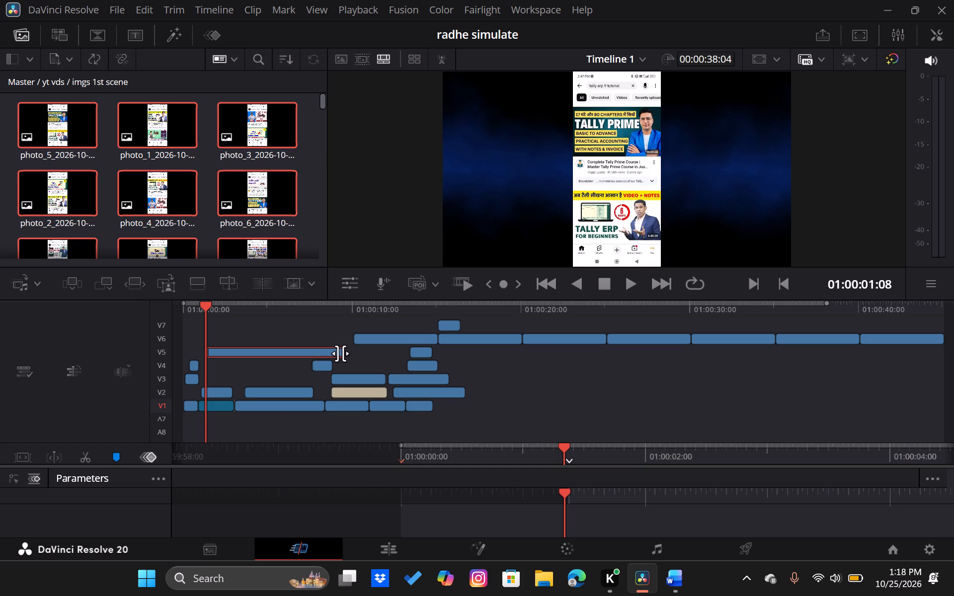
pyautogui.moveTo(340, 353); pyautogui.dragTo(233, 362)
pyautogui.click(222, 353)
pyautogui.moveTo(222, 353); pyautogui.dragTo(222, 377)
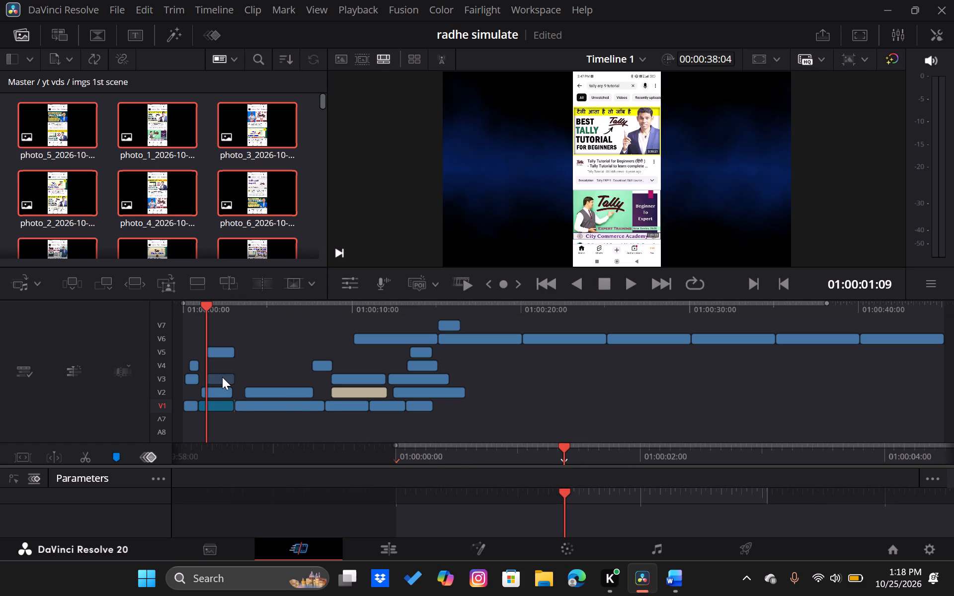
pyautogui.moveTo(222, 377); pyautogui.dragTo(216, 378)
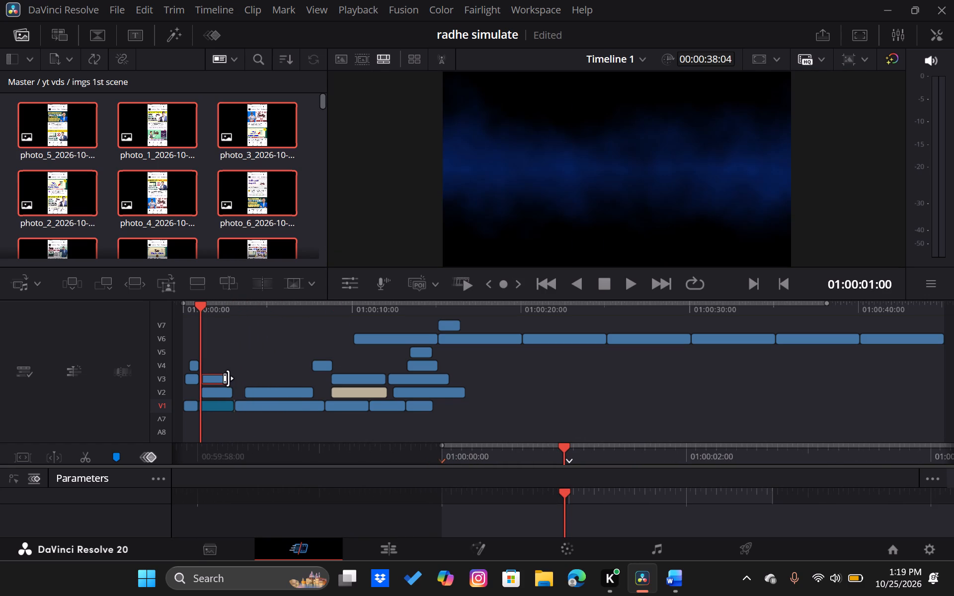
pyautogui.click(229, 378)
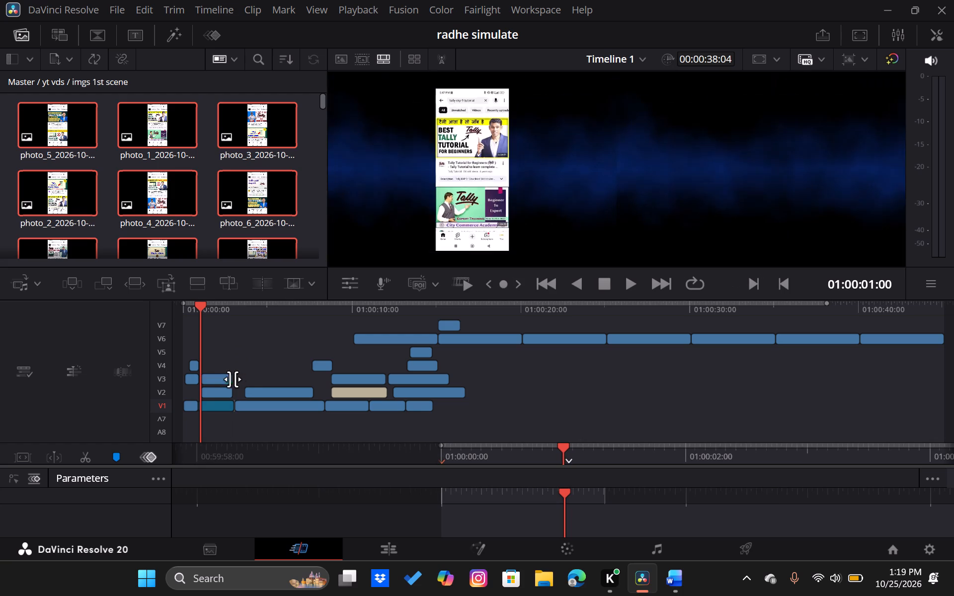
pyautogui.click(256, 362)
# Place the third photo clip on V4 at about 01:00:00:22, shortened to end together with the photo clip on V3.
pyautogui.moveTo(380, 340); pyautogui.dragTo(365, 342)
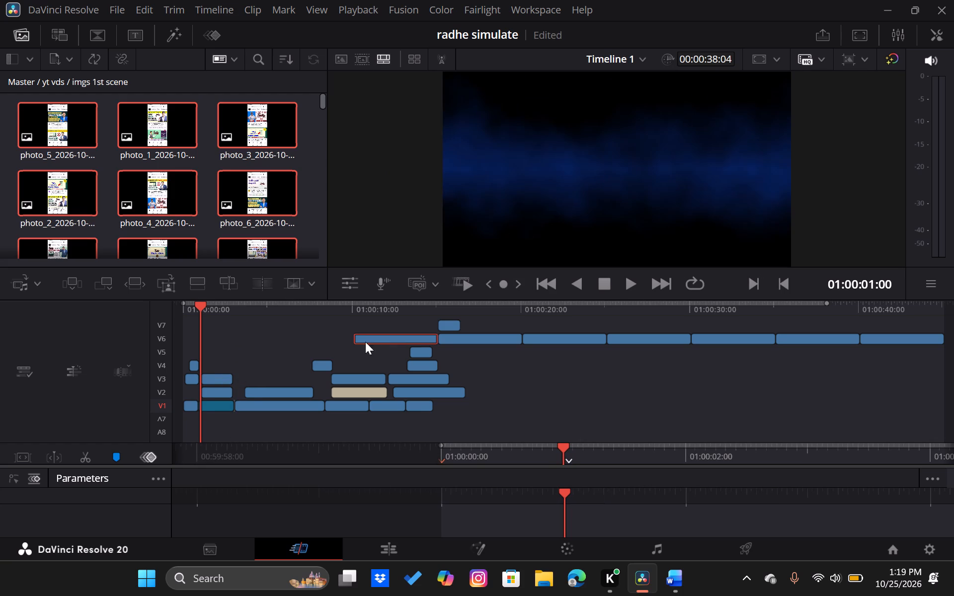
pyautogui.moveTo(365, 342); pyautogui.dragTo(226, 341)
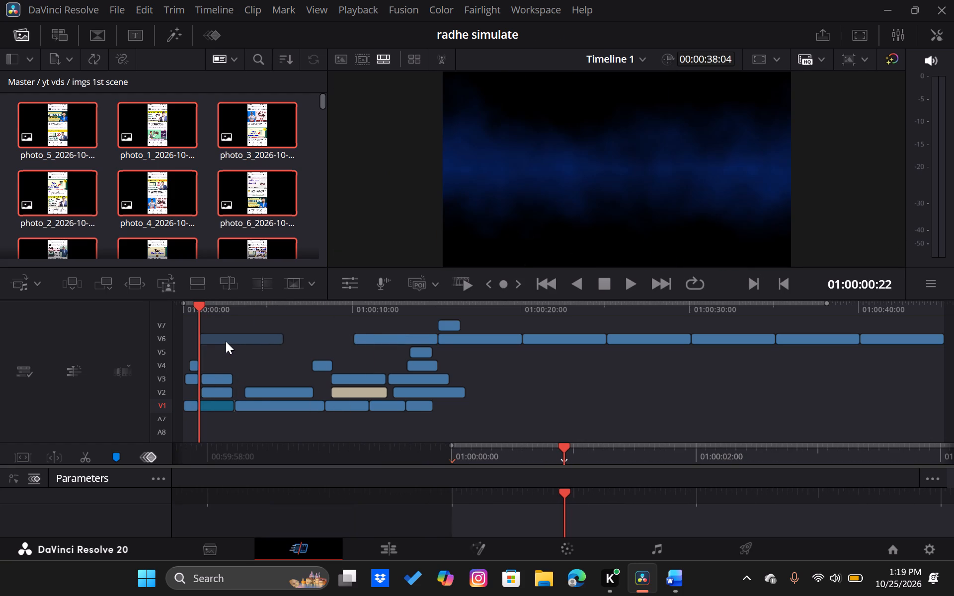
pyautogui.moveTo(226, 341); pyautogui.dragTo(227, 341)
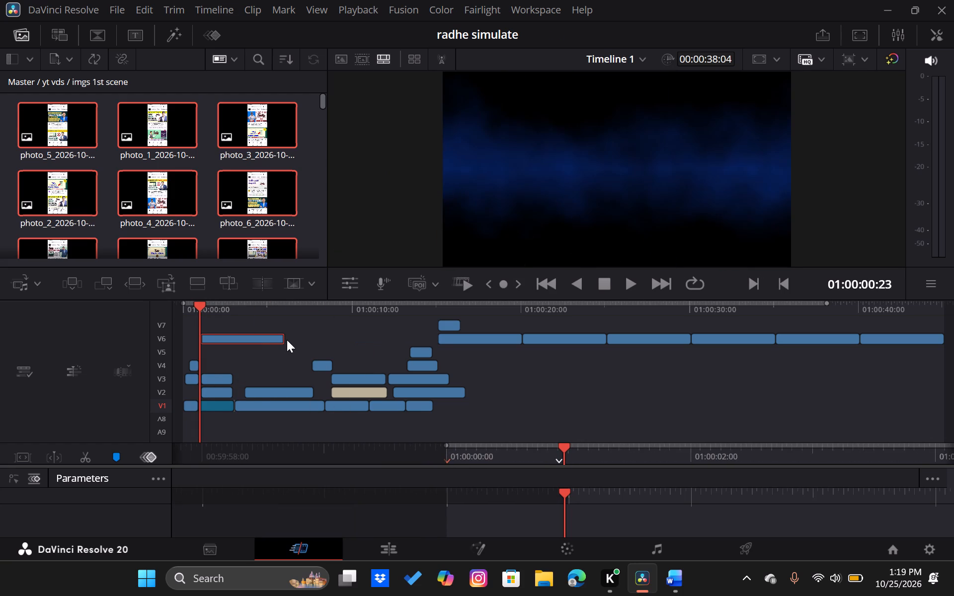
pyautogui.moveTo(282, 339); pyautogui.dragTo(247, 344)
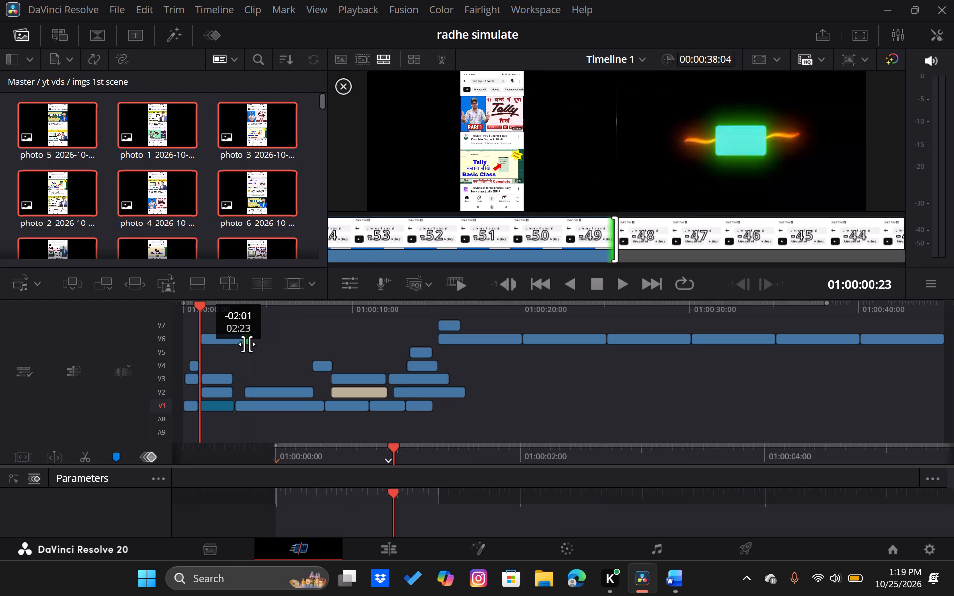
pyautogui.moveTo(247, 344); pyautogui.dragTo(232, 348)
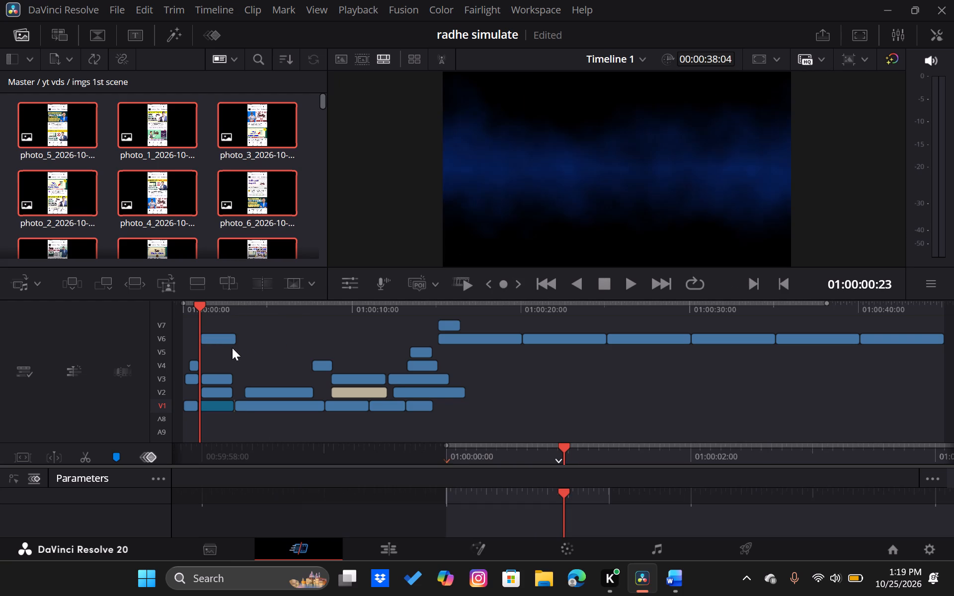
pyautogui.moveTo(222, 339); pyautogui.dragTo(221, 353)
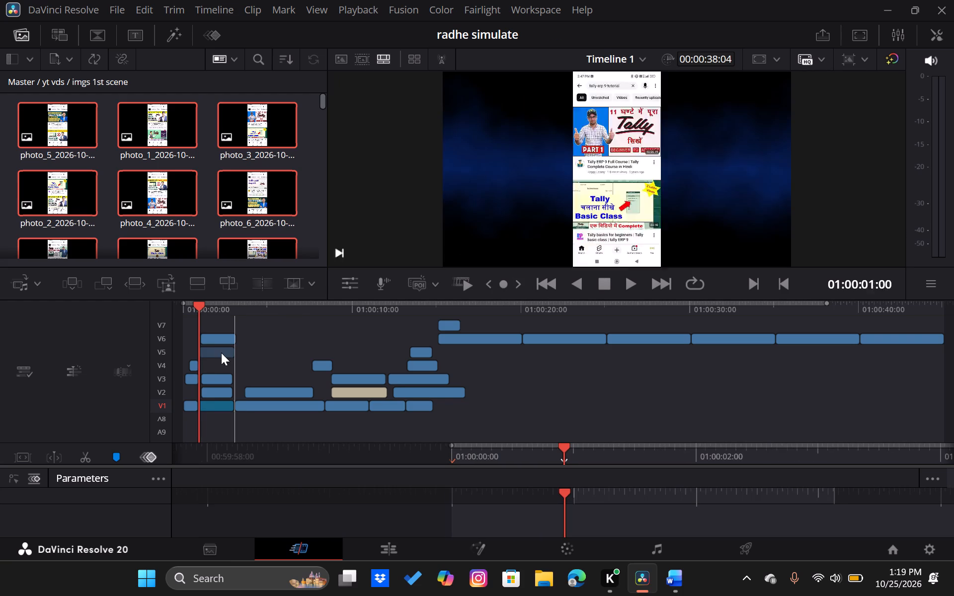
pyautogui.moveTo(221, 353); pyautogui.dragTo(221, 360)
pyautogui.moveTo(233, 364); pyautogui.dragTo(230, 369)
pyautogui.click(258, 353)
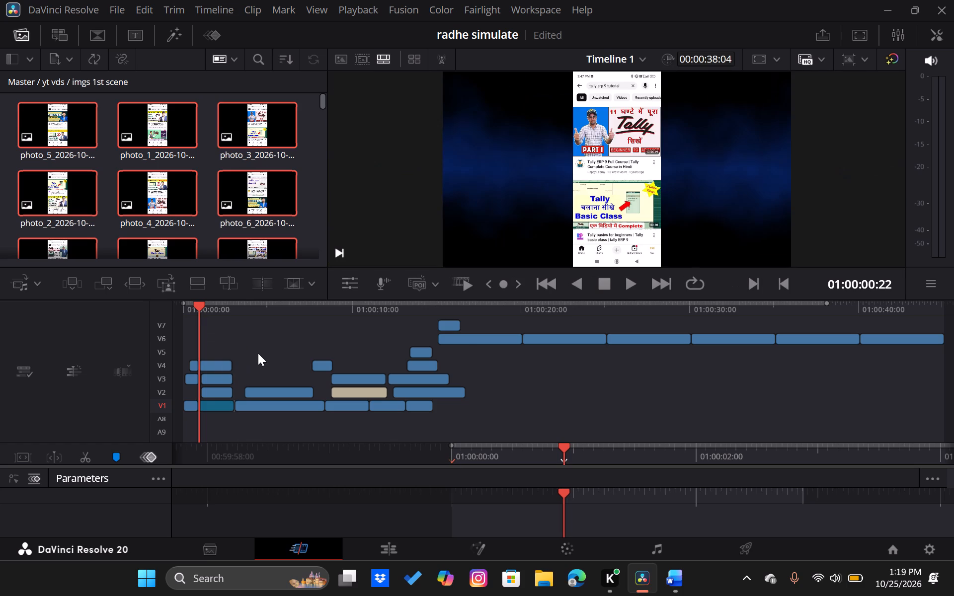
# Place the fourth photo clip on V5 at about 01:00:00:23 and shorten it to about two seconds.
pyautogui.moveTo(473, 338); pyautogui.dragTo(252, 346)
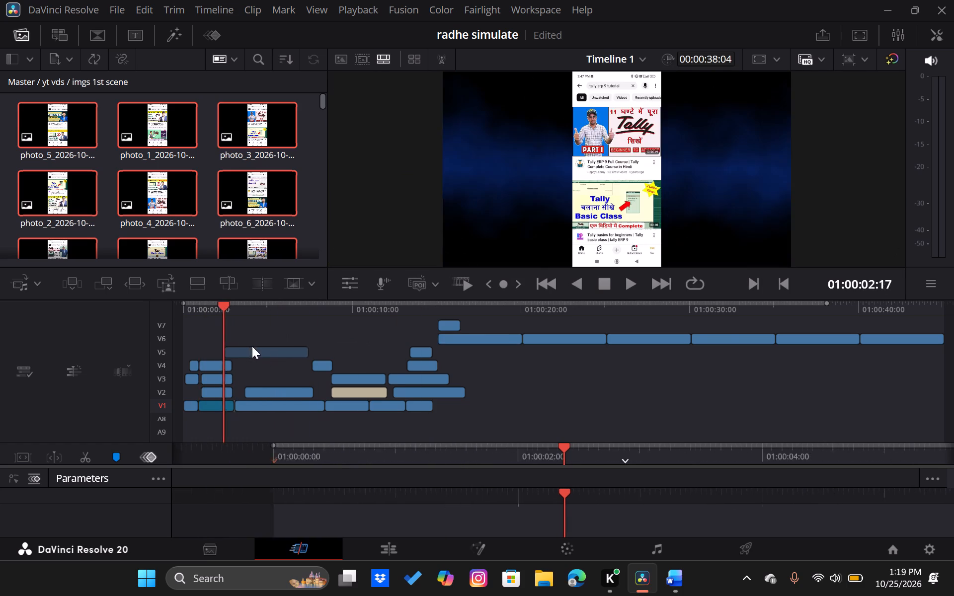
pyautogui.moveTo(252, 346); pyautogui.dragTo(235, 350)
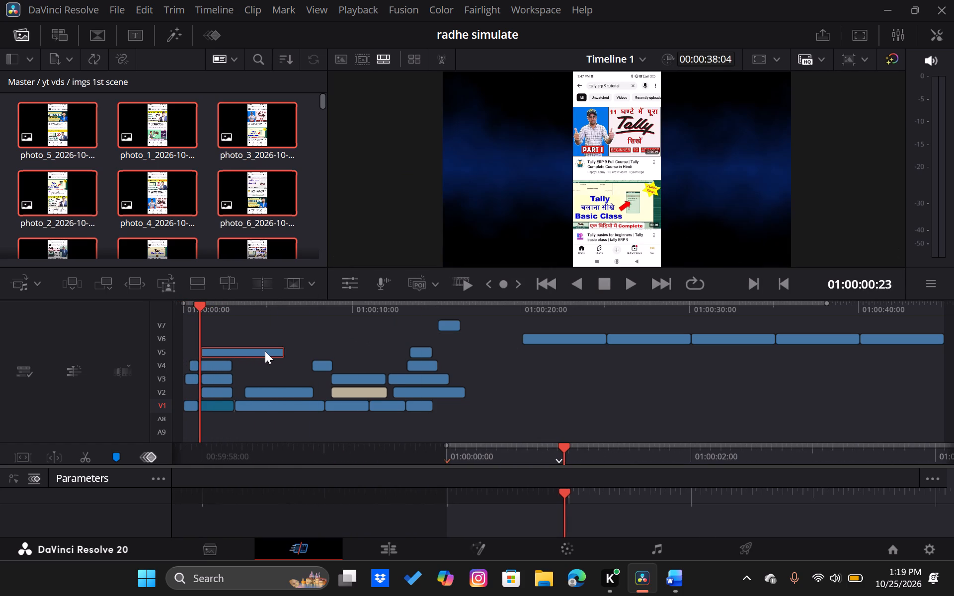
pyautogui.moveTo(284, 352); pyautogui.dragTo(236, 357)
pyautogui.click(278, 349)
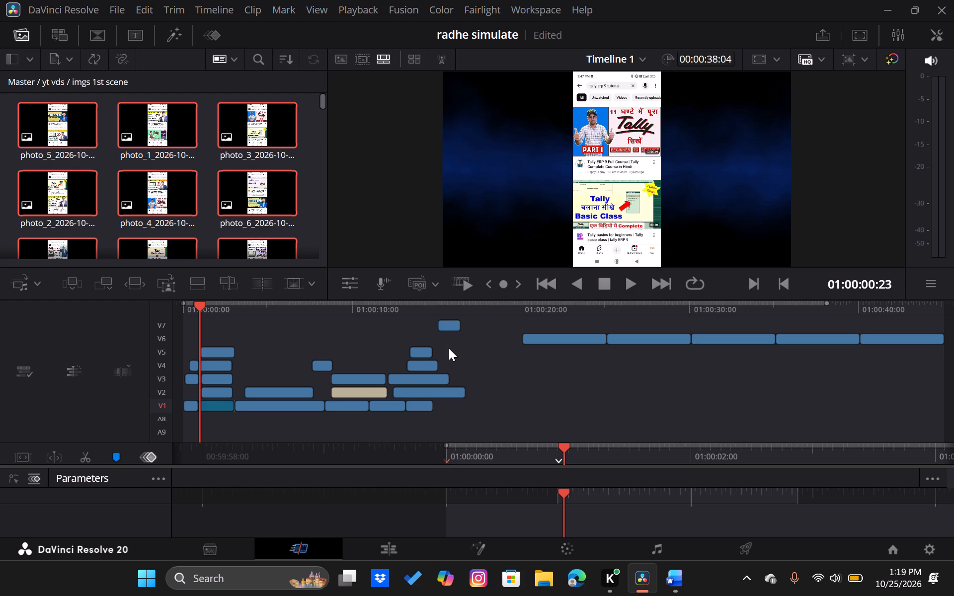
# Move the fifth photo clip along V6 to about 01:00:01:02 and shorten it to end with the photo clip on V5.
pyautogui.scroll(1, 449, 348)
pyautogui.moveTo(575, 341); pyautogui.dragTo(420, 349)
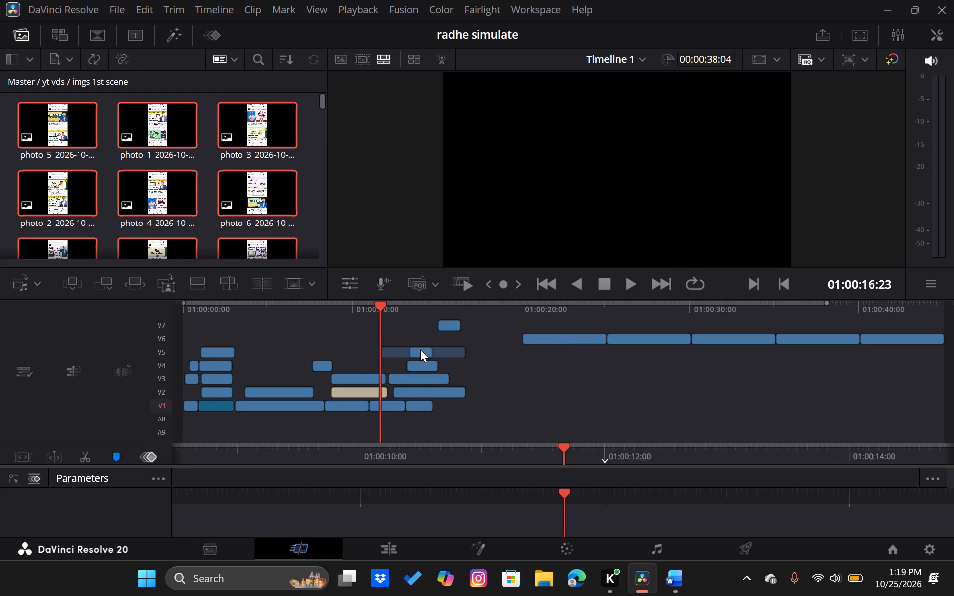
pyautogui.moveTo(420, 349); pyautogui.dragTo(255, 339)
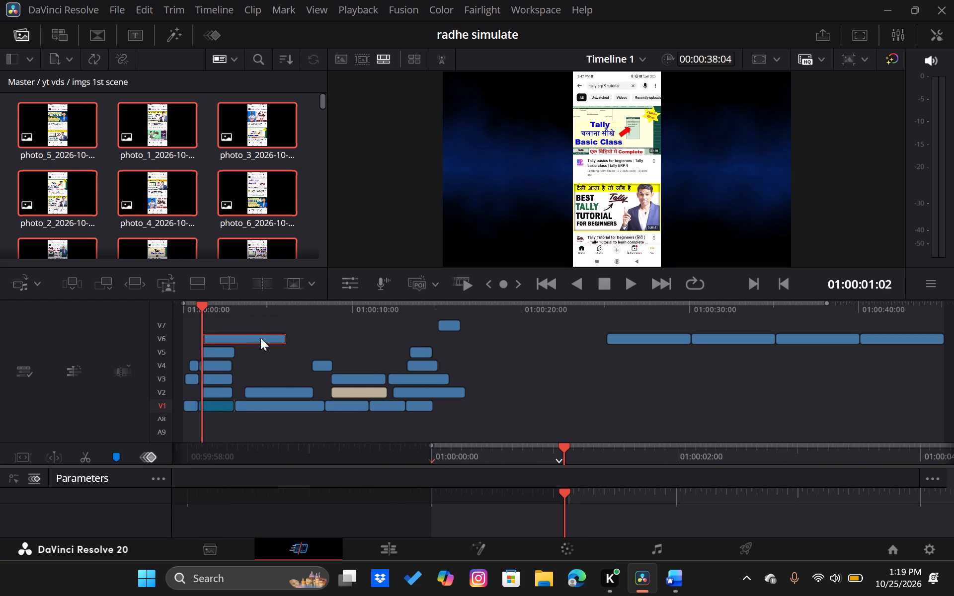
pyautogui.moveTo(286, 338); pyautogui.dragTo(242, 345)
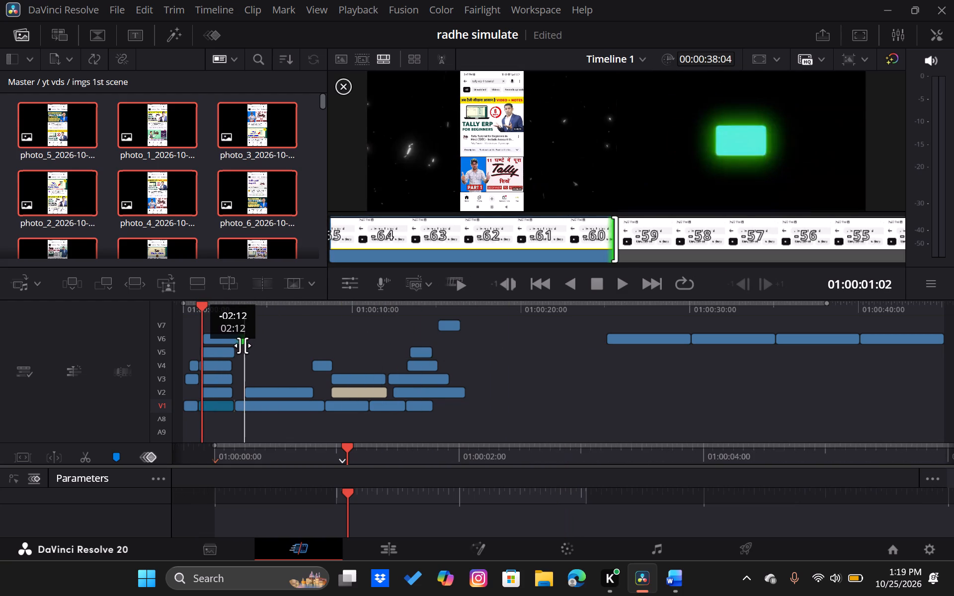
pyautogui.moveTo(242, 345); pyautogui.dragTo(233, 346)
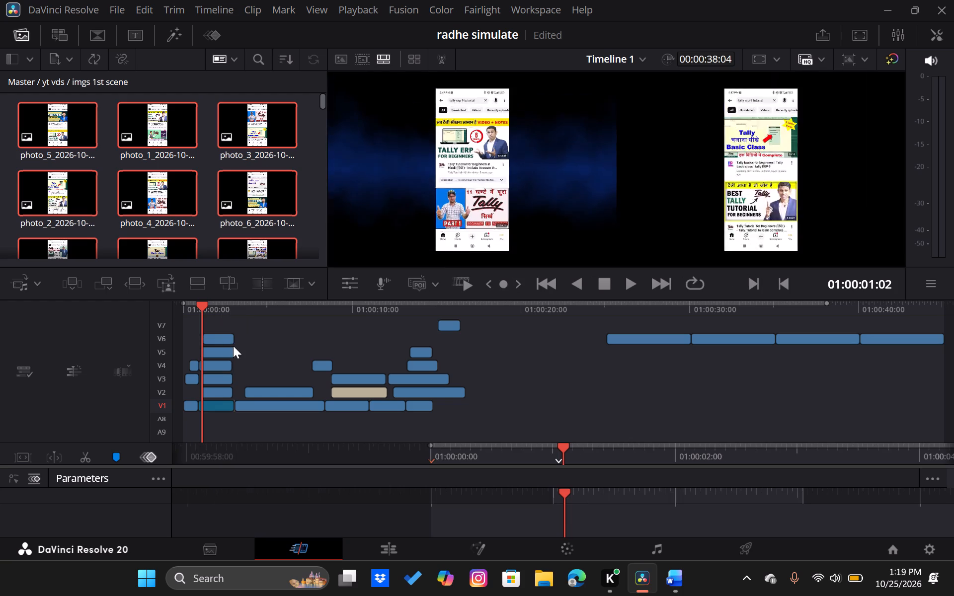
# Extend the end of the stacked photo clip on V4 to line up with the ends of the V5 and V6 clips.
pyautogui.click(224, 365)
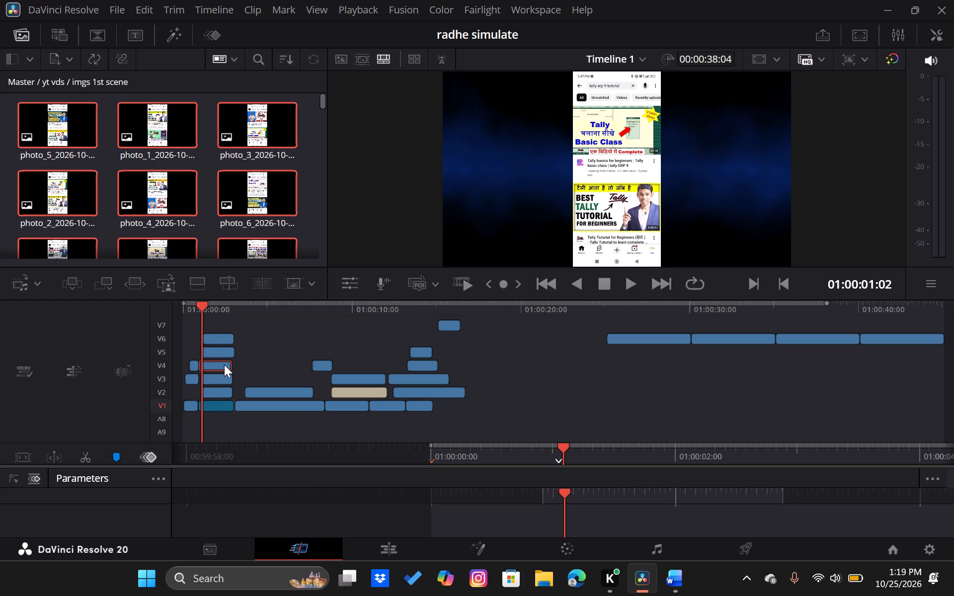
pyautogui.click(231, 365)
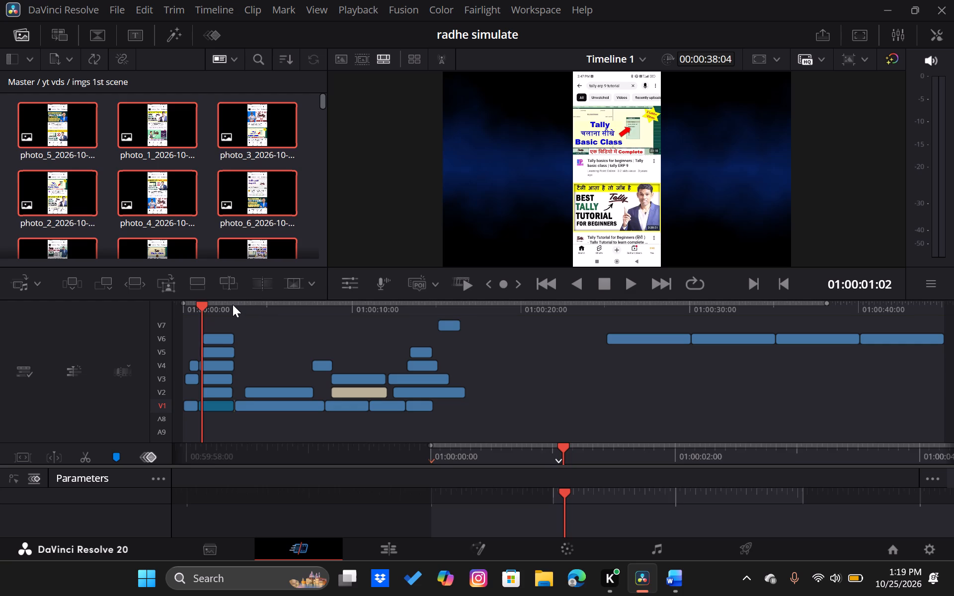
# Park the playhead at 01:00:03:01 and check the ends of the V4 and V3 photo clips against it.
pyautogui.click(233, 304)
pyautogui.moveTo(233, 304); pyautogui.dragTo(236, 310)
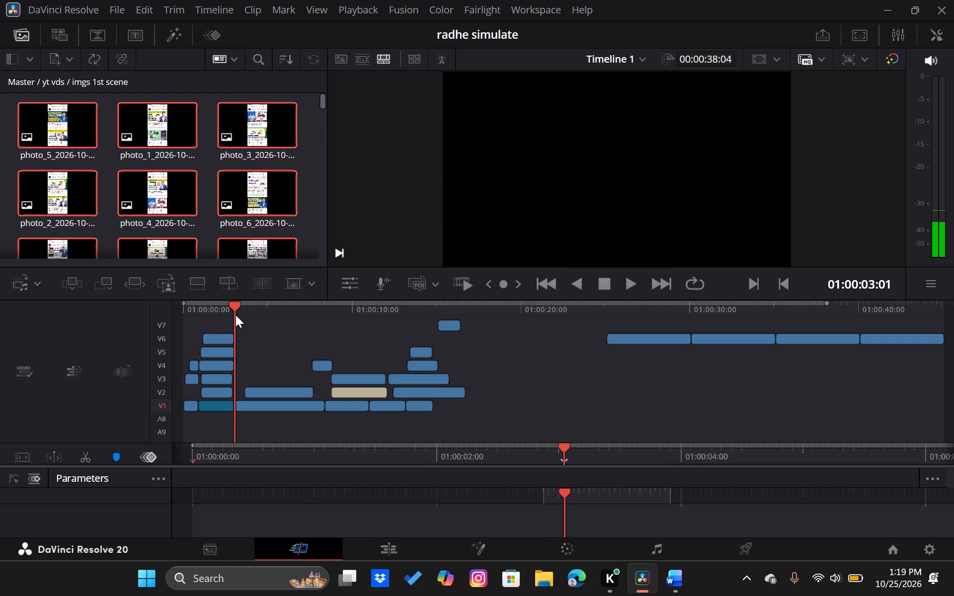
pyautogui.click(226, 368)
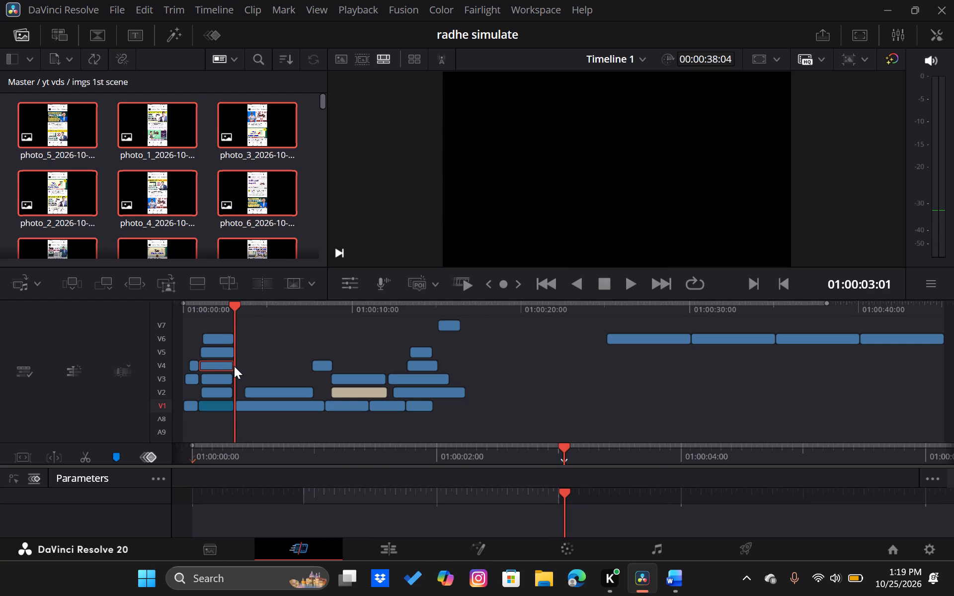
pyautogui.click(232, 377)
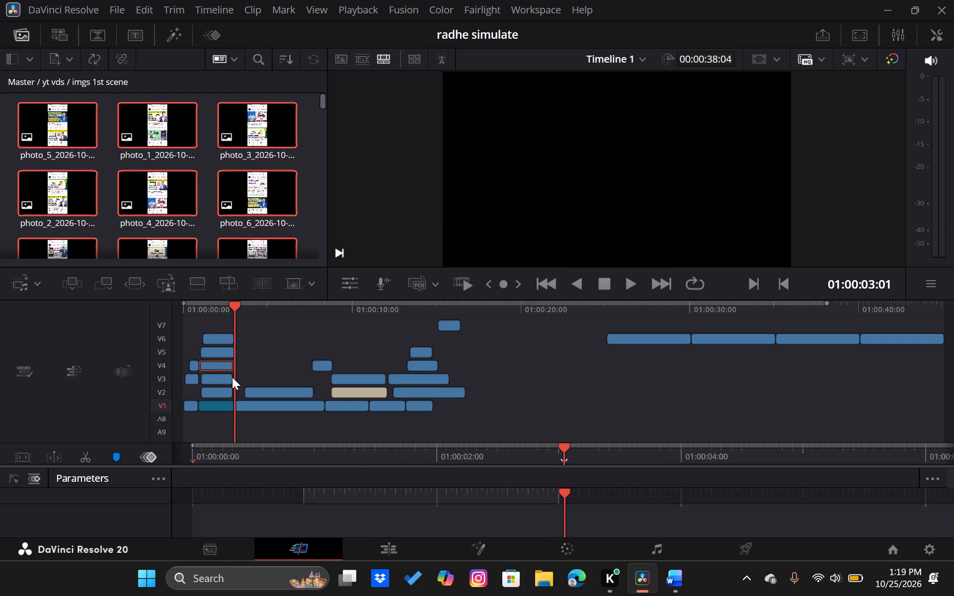
pyautogui.click(232, 377)
pyautogui.click(217, 380)
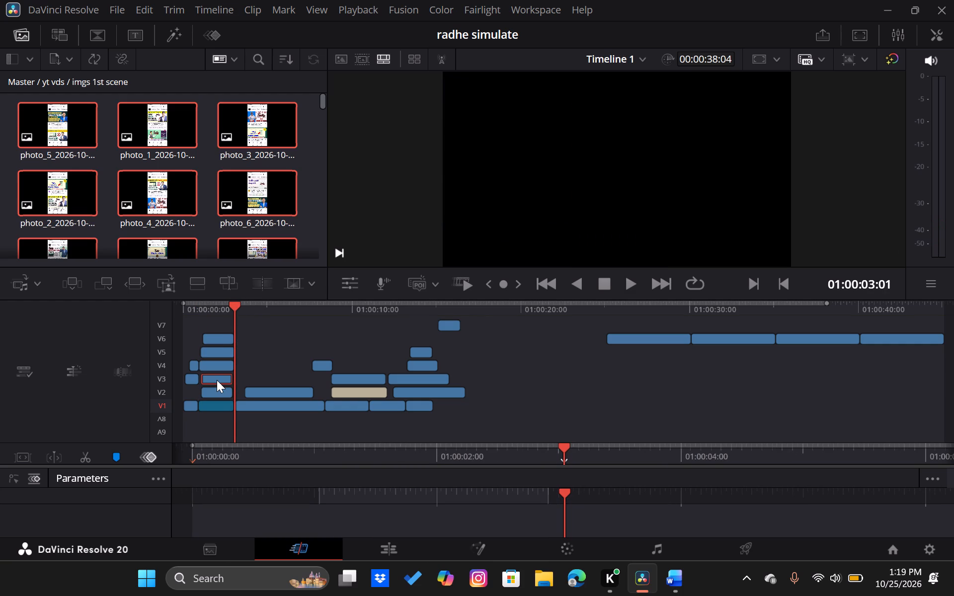
pyautogui.click(232, 380)
# Move the sixth photo clip along V6 to start at about 01:00:05:09.
pyautogui.moveTo(638, 340); pyautogui.dragTo(318, 342)
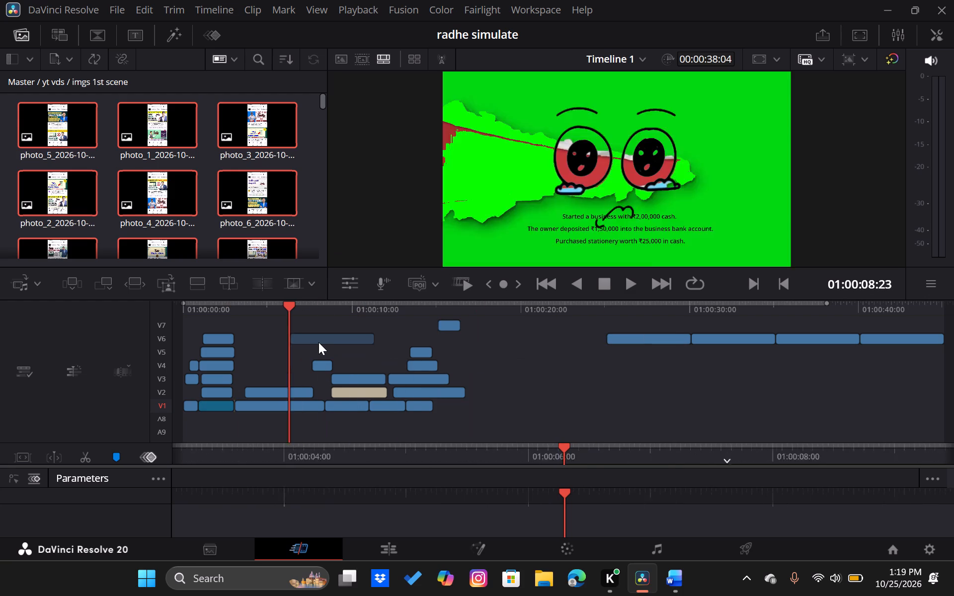
pyautogui.moveTo(318, 342); pyautogui.dragTo(305, 341)
pyautogui.scroll(2, 305, 341)
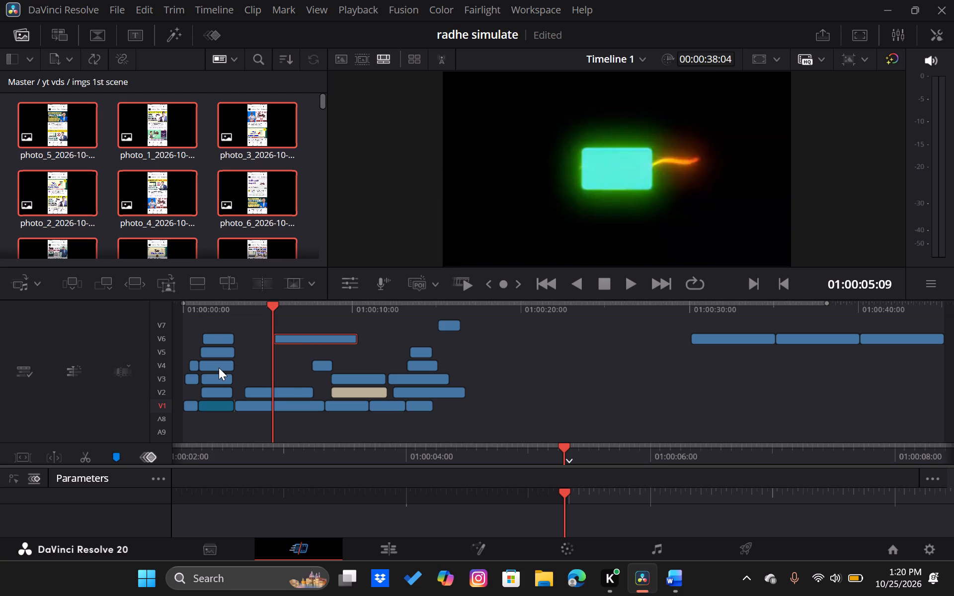
# Roll the cut between the pointing-finger clip and the photo clip on V4 to about 01:00:01:01.
pyautogui.click(214, 367)
pyautogui.click(199, 366)
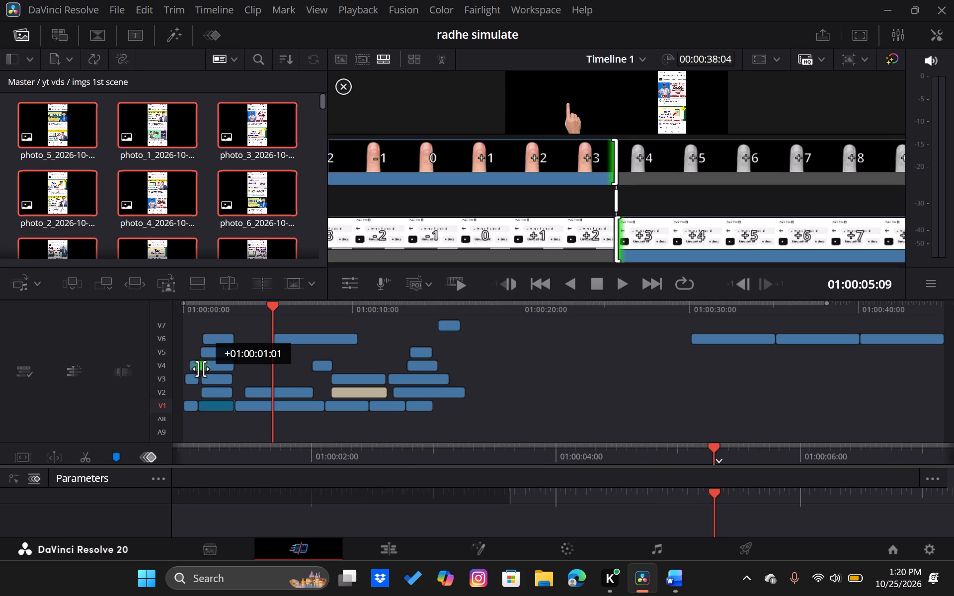
# Move the pointing-finger clip on V4 earlier so it starts at about 01:00:00:01.
pyautogui.moveTo(193, 368); pyautogui.dragTo(188, 370)
pyautogui.click(211, 357)
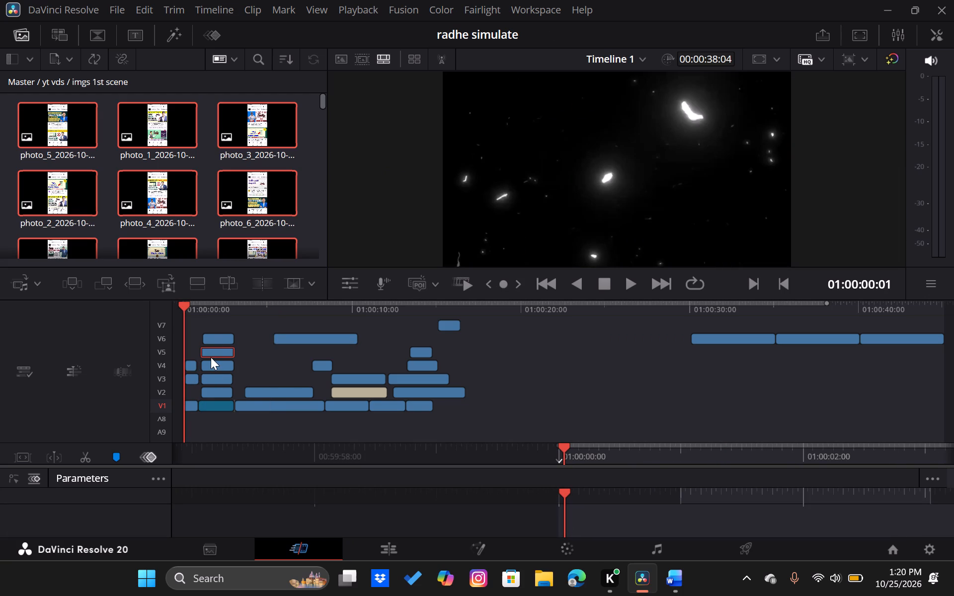
# Trim the starts of the photo clips on V5 and V6 to line up with the stacked photos at about 01:00:01.
pyautogui.click(218, 338)
pyautogui.moveTo(203, 353); pyautogui.dragTo(204, 358)
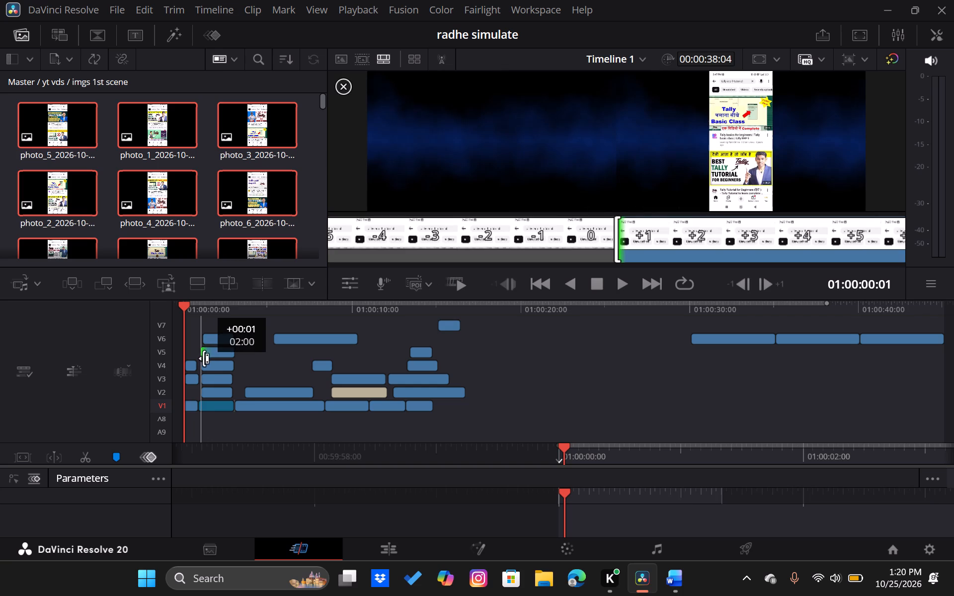
pyautogui.moveTo(204, 358); pyautogui.dragTo(204, 359)
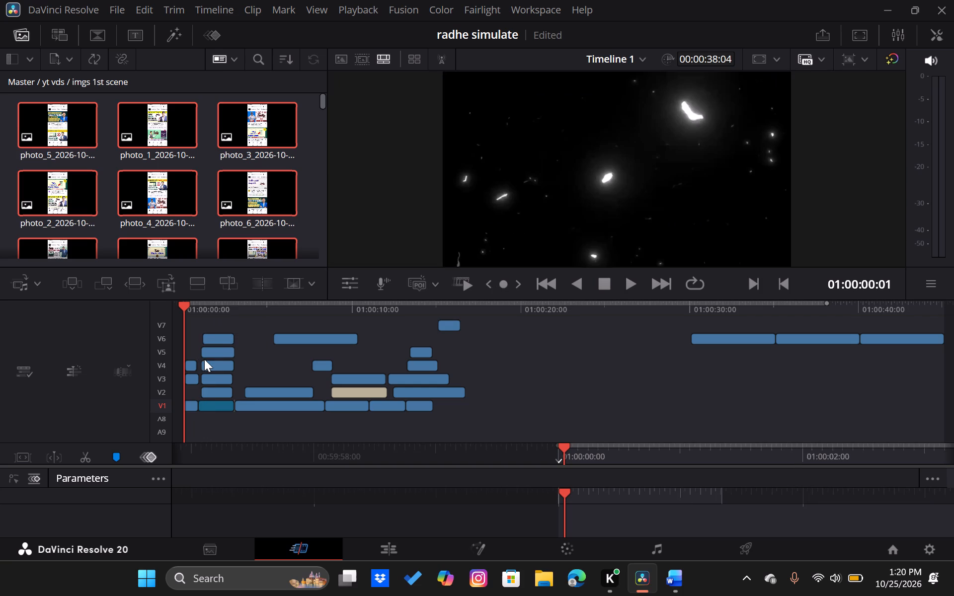
pyautogui.click(216, 339)
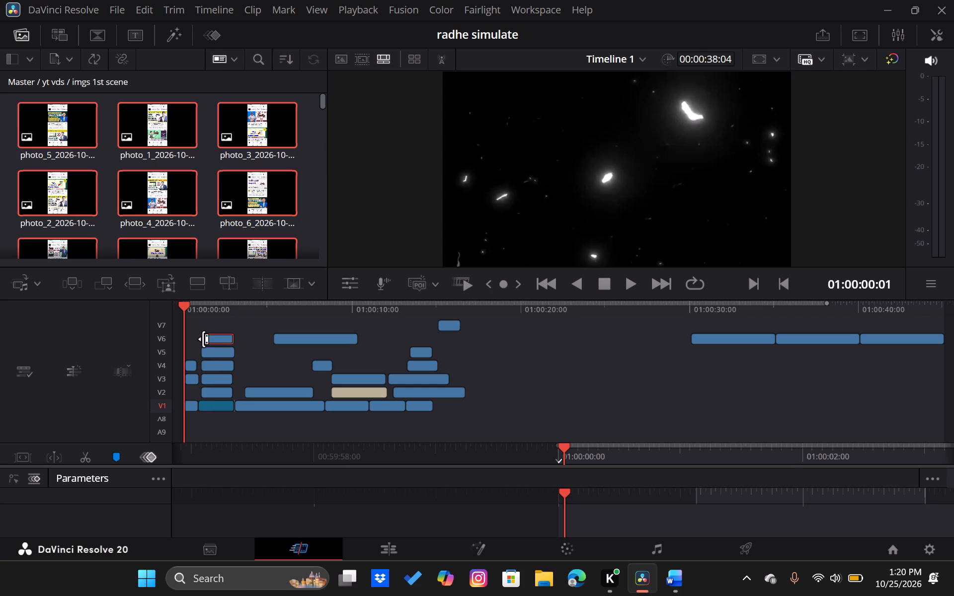
pyautogui.moveTo(203, 339); pyautogui.dragTo(202, 346)
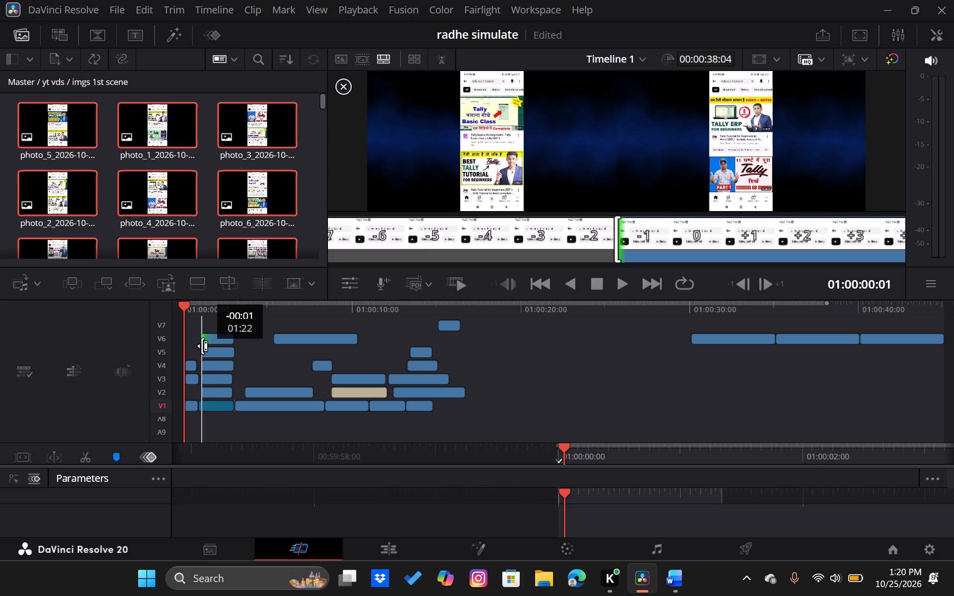
pyautogui.moveTo(202, 346); pyautogui.dragTo(202, 346)
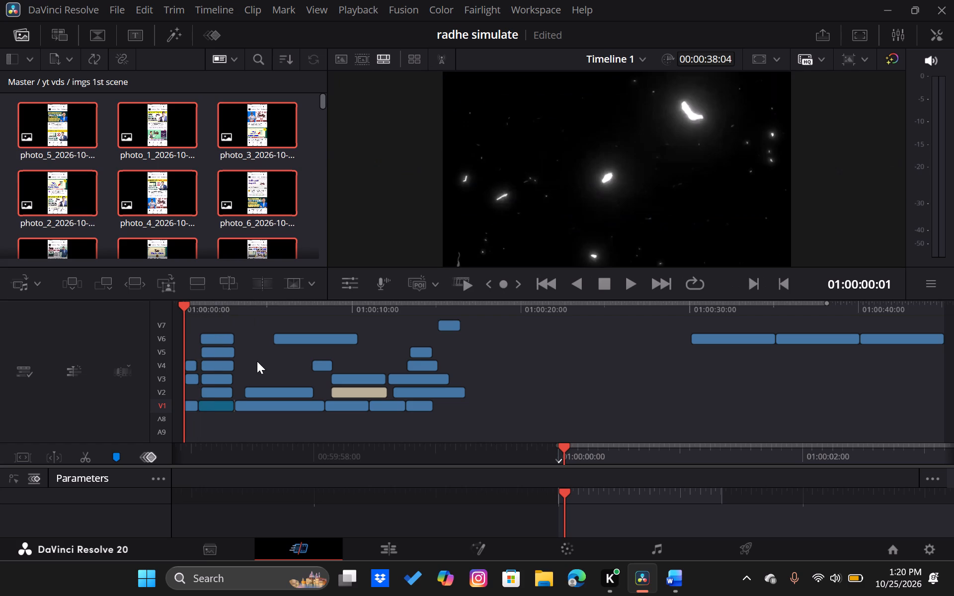
# Play the opening from about one second to check how the stacked photo clips look.
pyautogui.moveTo(180, 302); pyautogui.dragTo(195, 316)
pyautogui.click(199, 309)
pyautogui.press('space')
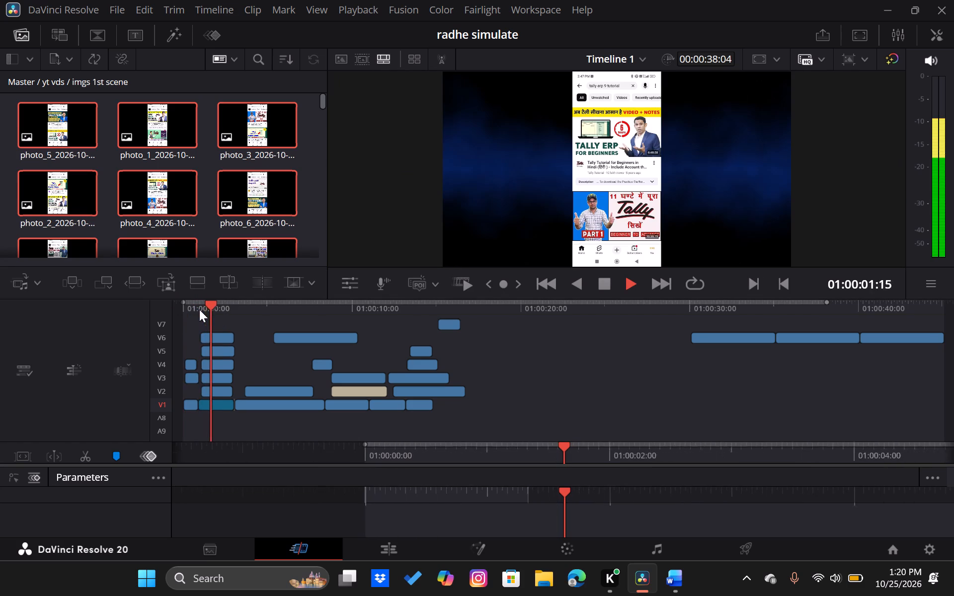
pyautogui.press('space')
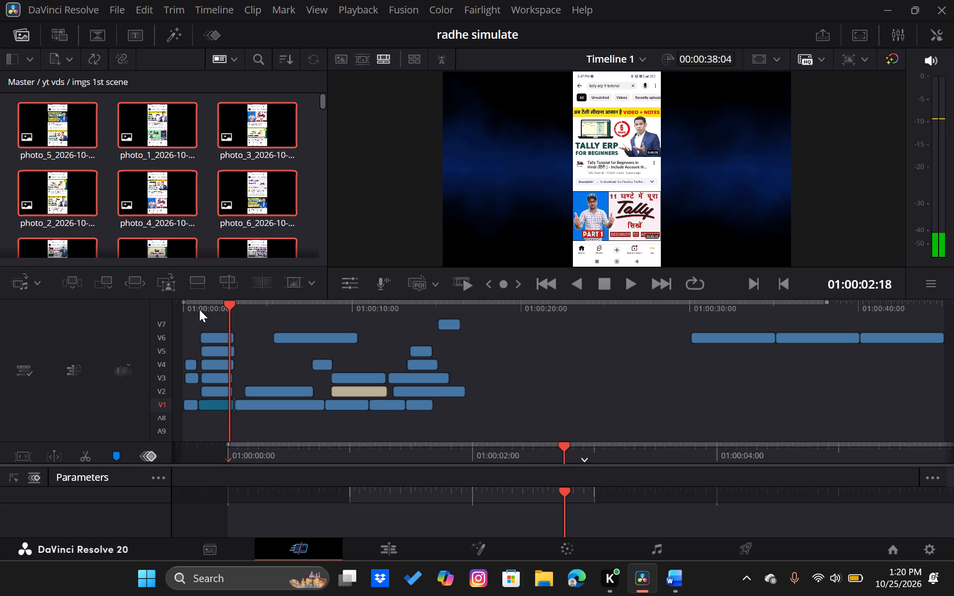
pyautogui.hscroll(-4, 562, 359)
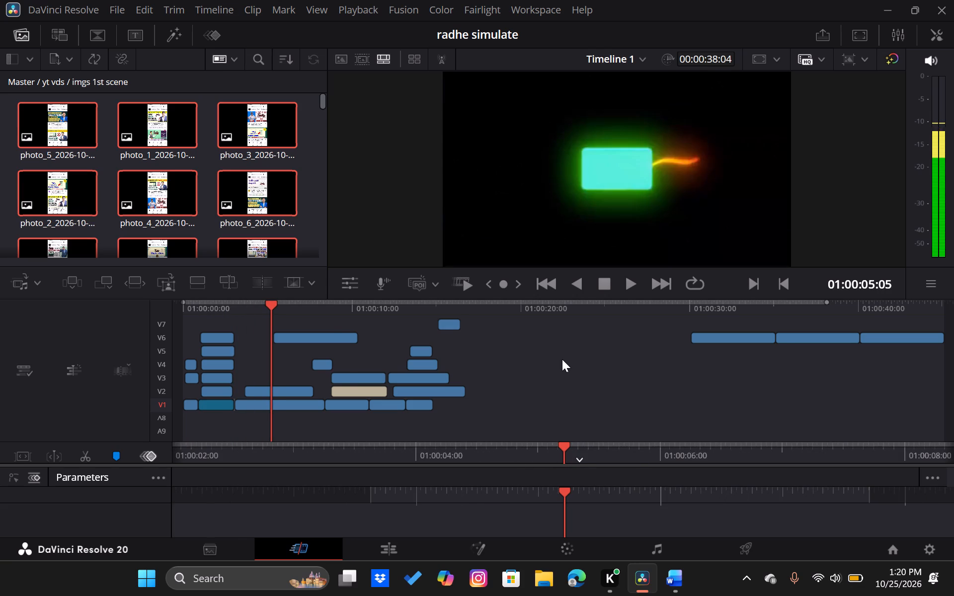
# Roll the cut between the first two of the three spare photo clips at the end of V6 to about 01:00:34:07.
pyautogui.moveTo(779, 342); pyautogui.dragTo(760, 349)
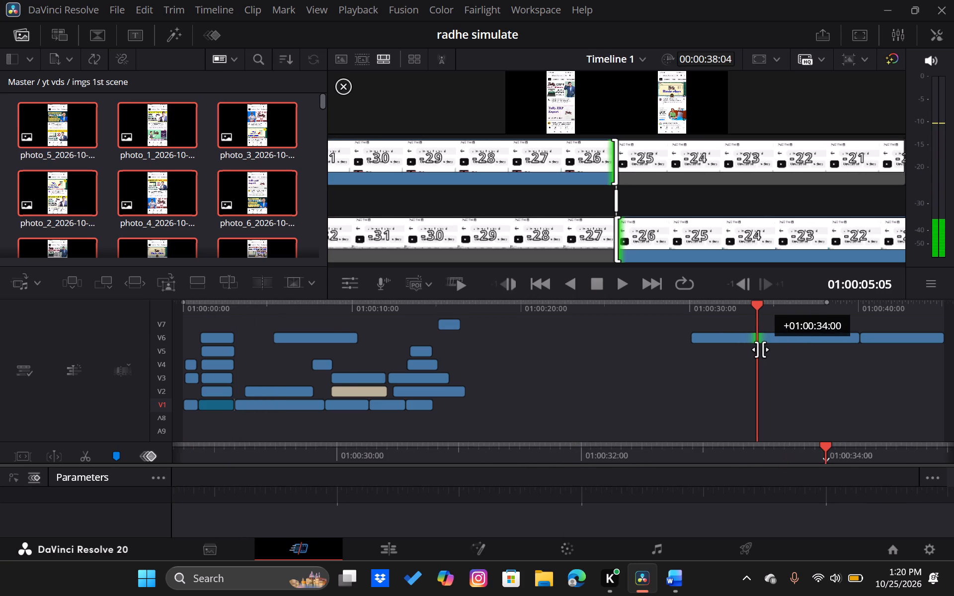
pyautogui.moveTo(760, 349); pyautogui.dragTo(765, 349)
# Move the three spare photo clips together along V6 so the first starts at about 01:00:18:00.
pyautogui.moveTo(677, 329); pyautogui.dragTo(861, 331)
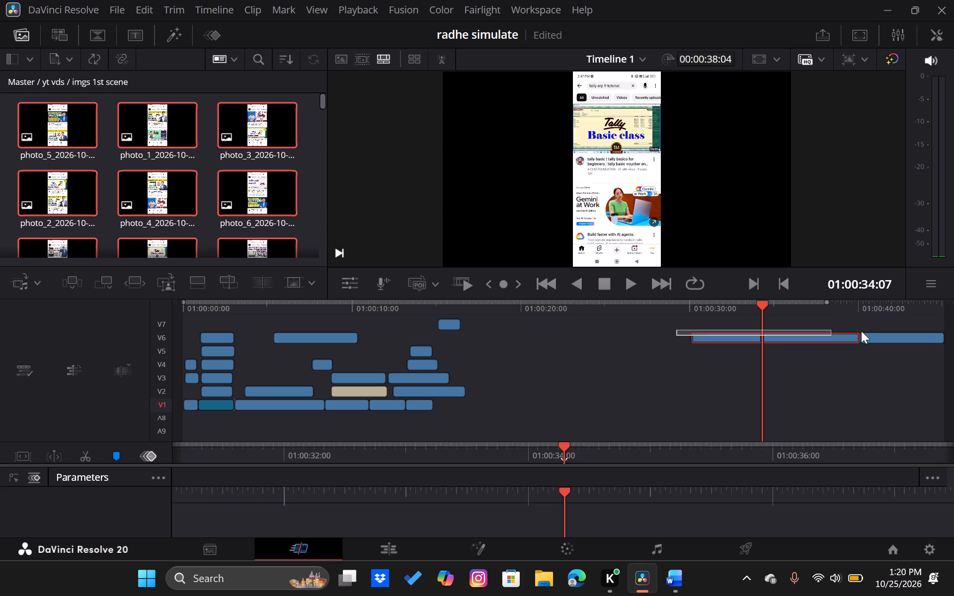
pyautogui.moveTo(861, 331); pyautogui.dragTo(925, 344)
pyautogui.hscroll(-3, 925, 344)
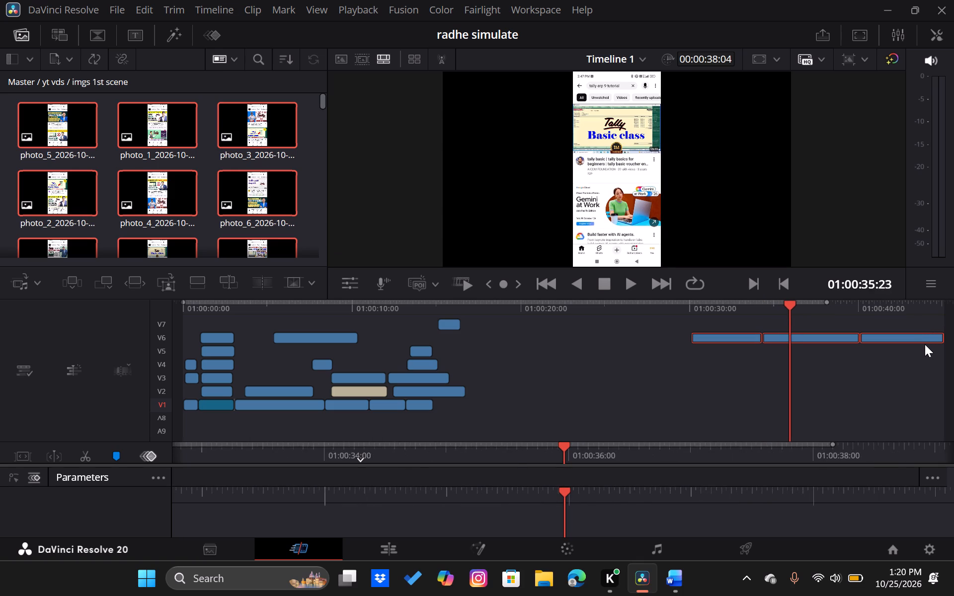
pyautogui.hscroll(-5, 925, 344)
pyautogui.moveTo(886, 340); pyautogui.dragTo(825, 350)
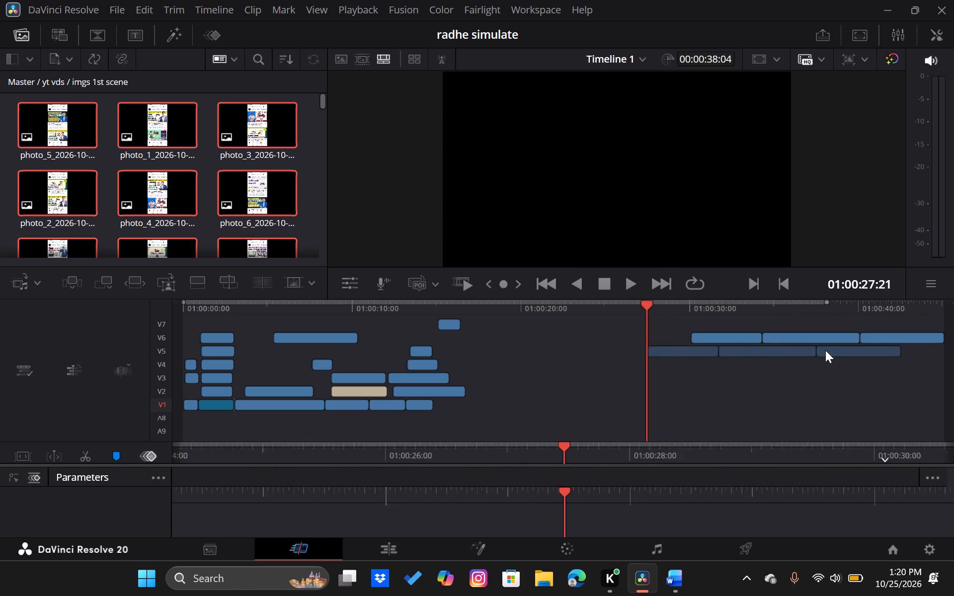
pyautogui.moveTo(825, 350); pyautogui.dragTo(682, 336)
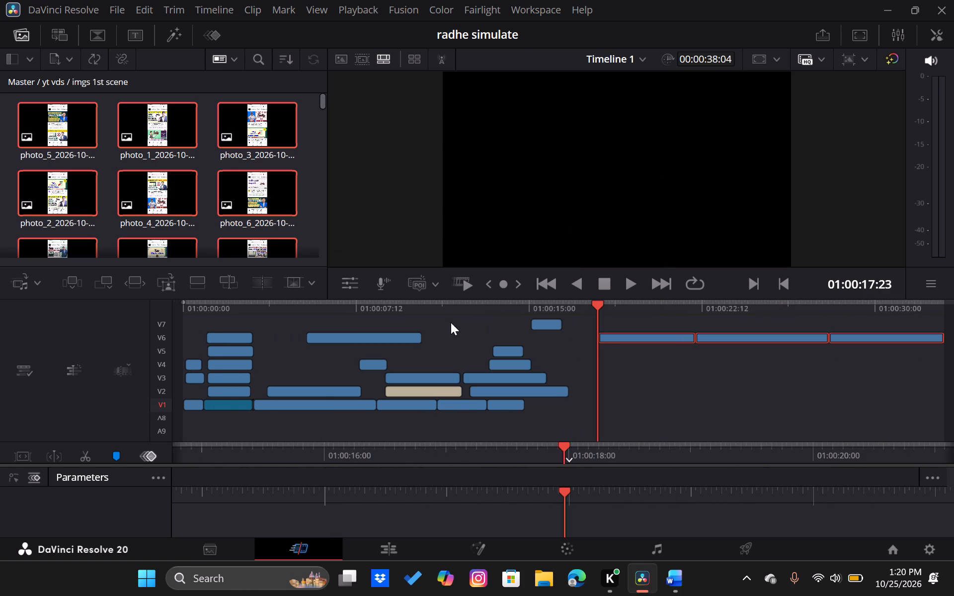
# Select the stacked photo clip on V2 and park the playhead over it at 01:00:02:05.
pyautogui.click(230, 387)
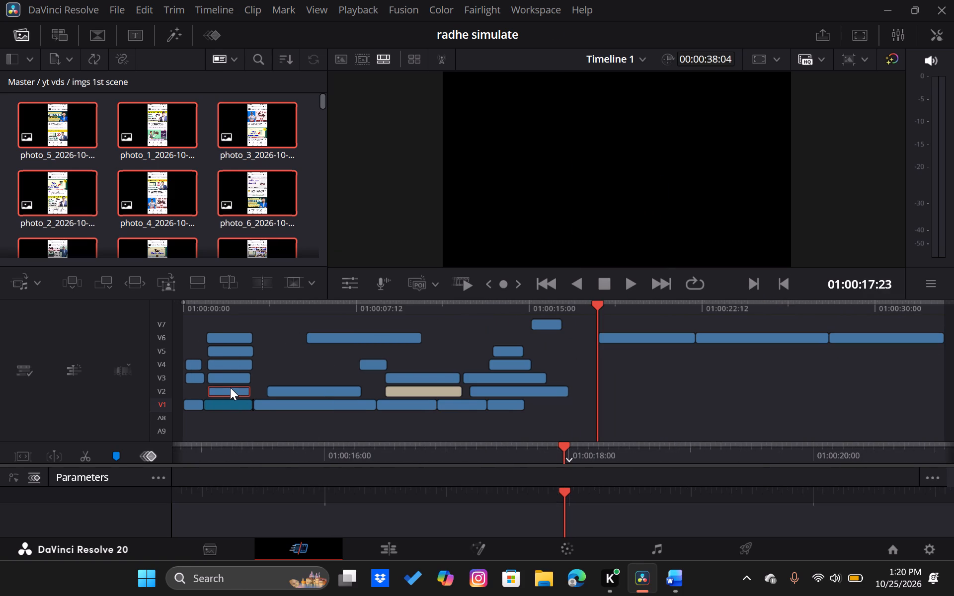
pyautogui.click(235, 301)
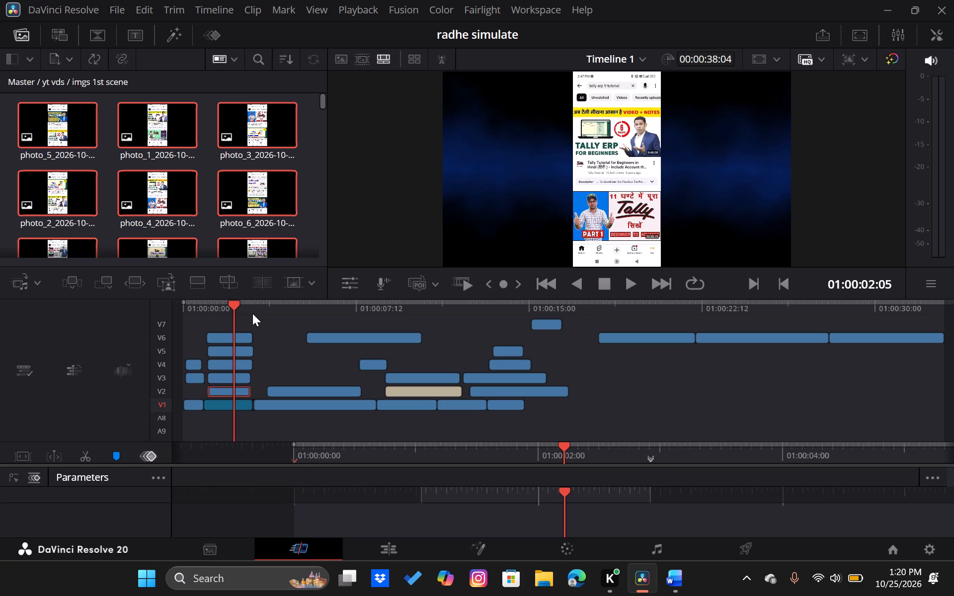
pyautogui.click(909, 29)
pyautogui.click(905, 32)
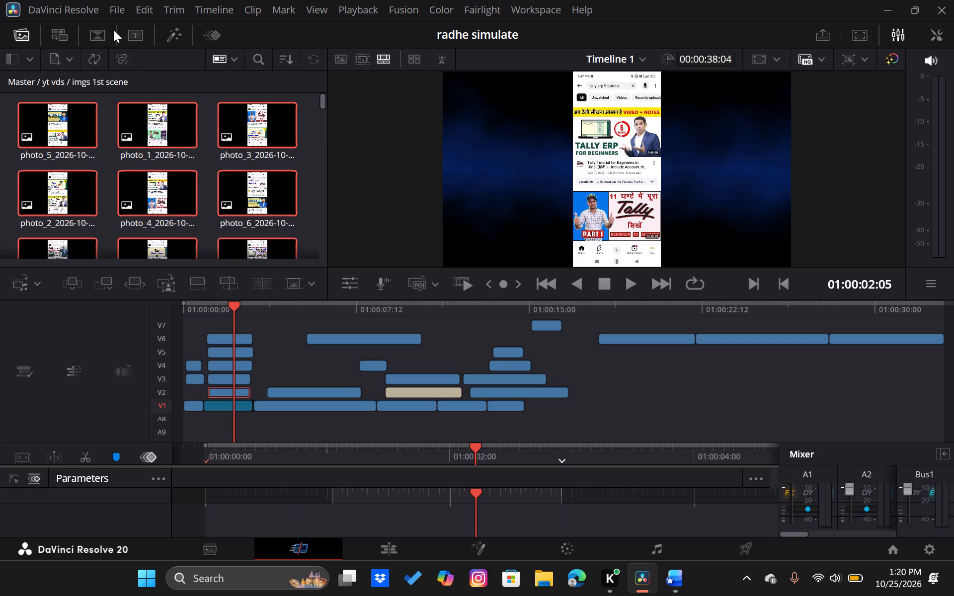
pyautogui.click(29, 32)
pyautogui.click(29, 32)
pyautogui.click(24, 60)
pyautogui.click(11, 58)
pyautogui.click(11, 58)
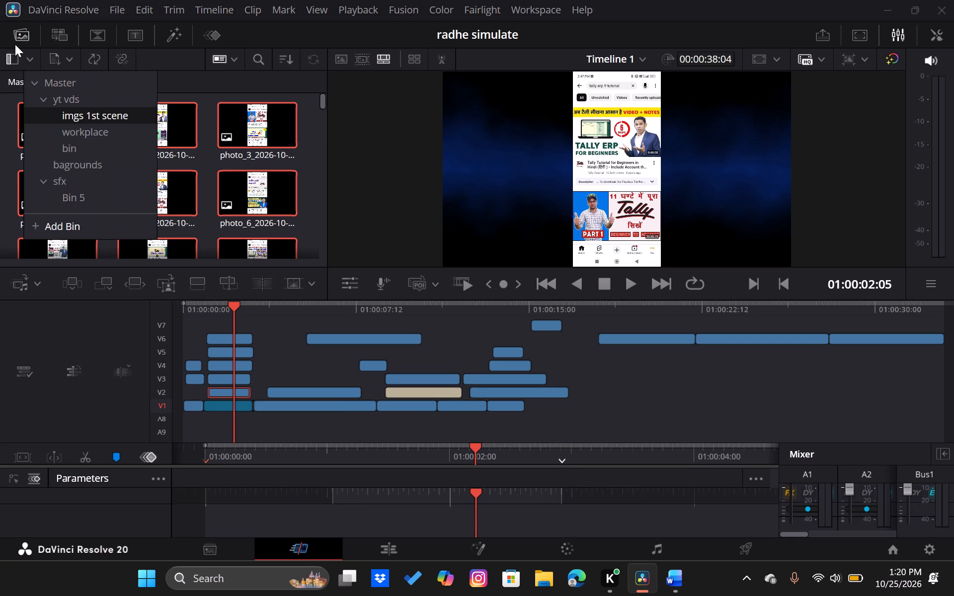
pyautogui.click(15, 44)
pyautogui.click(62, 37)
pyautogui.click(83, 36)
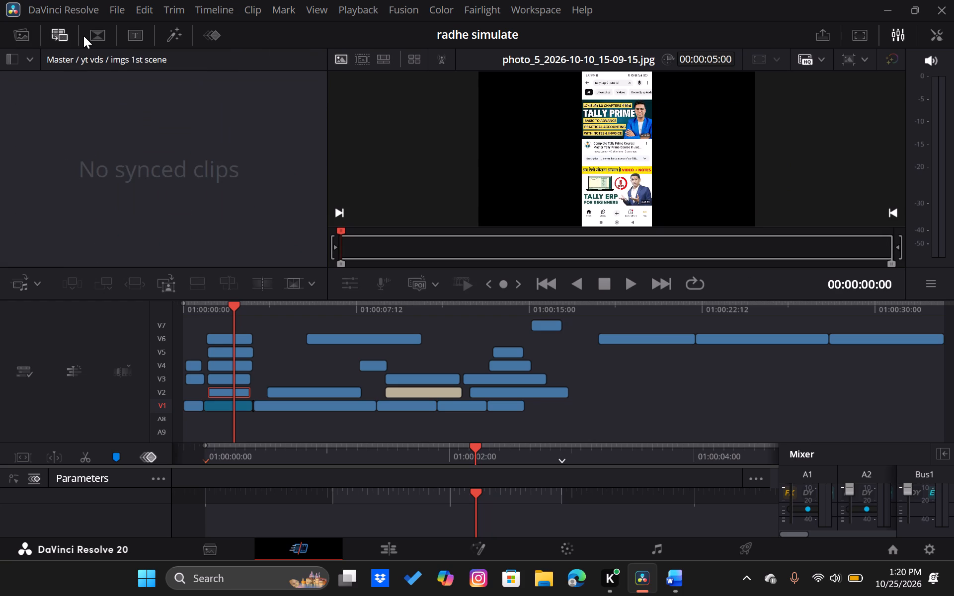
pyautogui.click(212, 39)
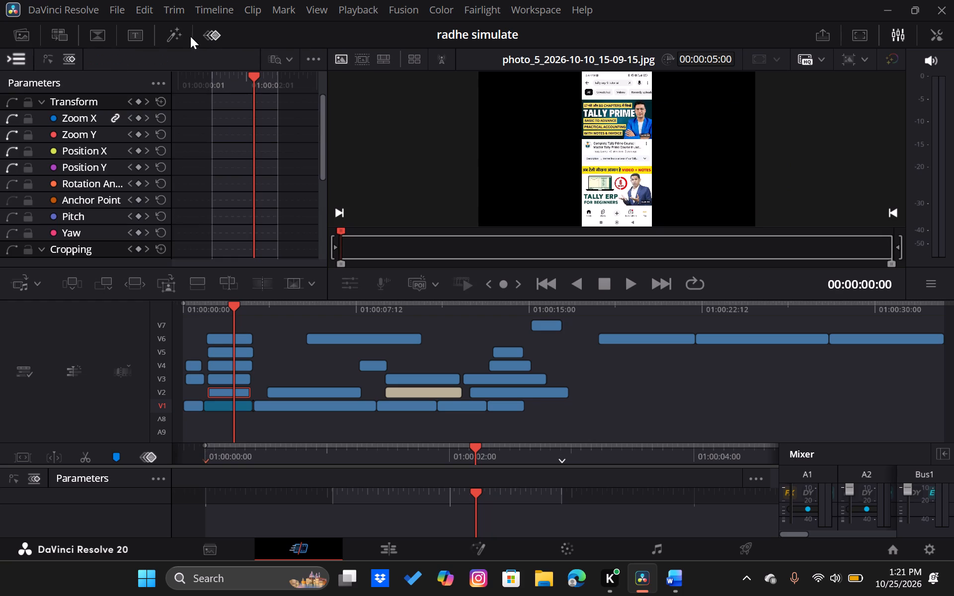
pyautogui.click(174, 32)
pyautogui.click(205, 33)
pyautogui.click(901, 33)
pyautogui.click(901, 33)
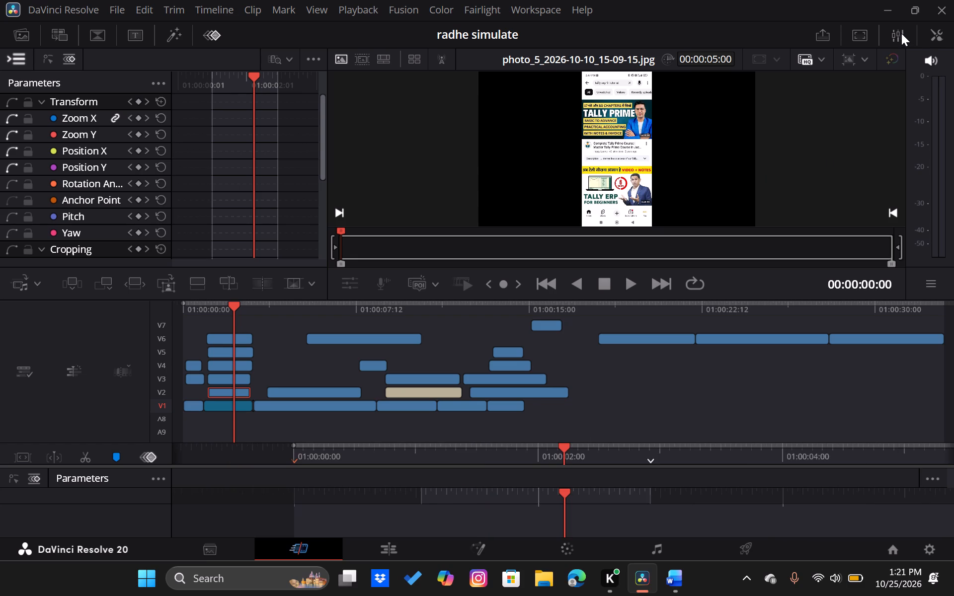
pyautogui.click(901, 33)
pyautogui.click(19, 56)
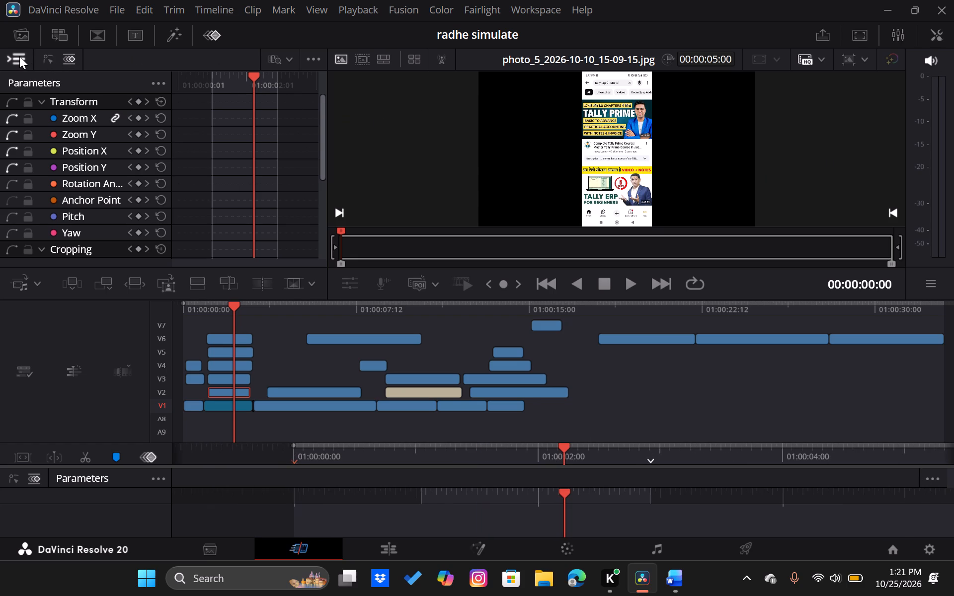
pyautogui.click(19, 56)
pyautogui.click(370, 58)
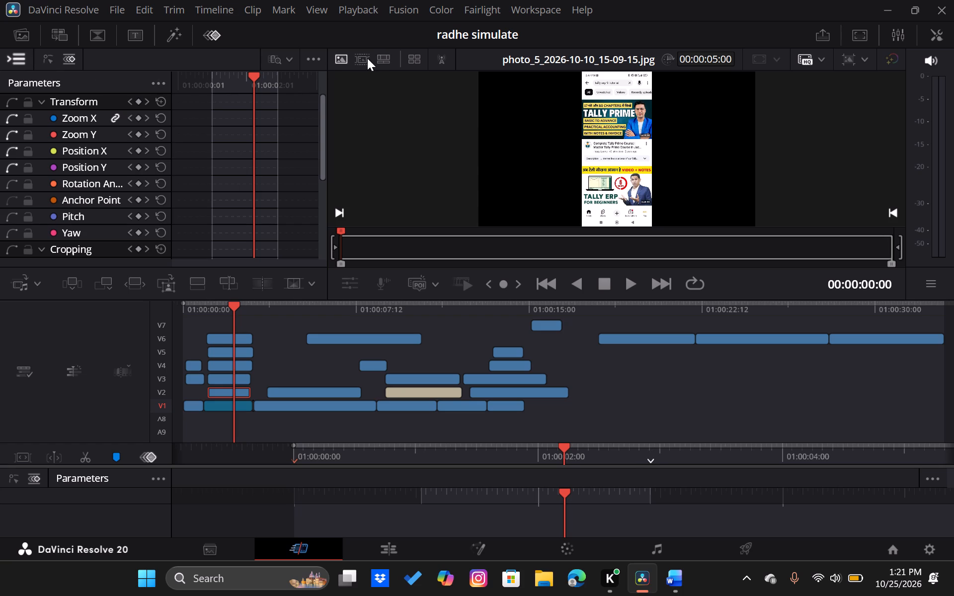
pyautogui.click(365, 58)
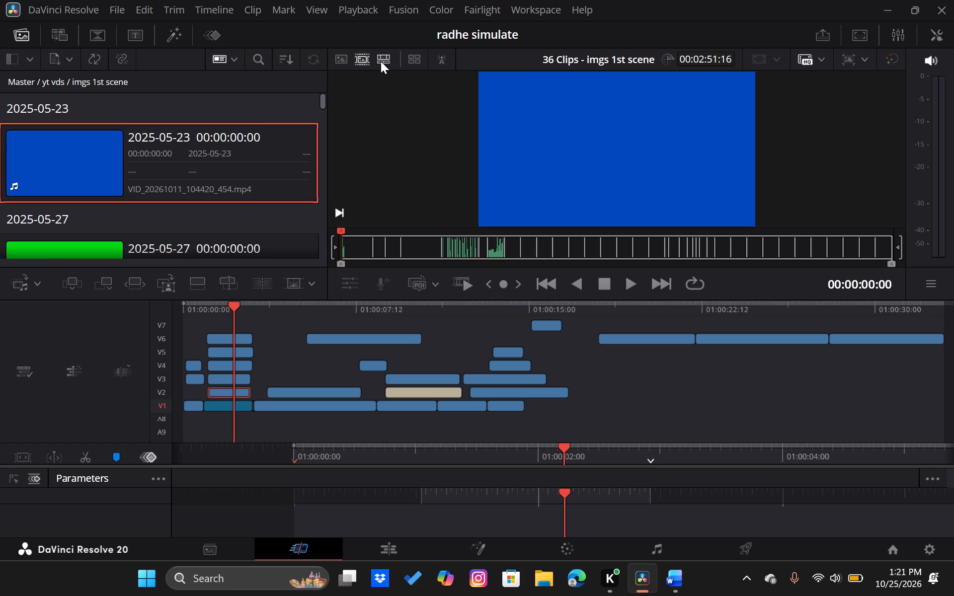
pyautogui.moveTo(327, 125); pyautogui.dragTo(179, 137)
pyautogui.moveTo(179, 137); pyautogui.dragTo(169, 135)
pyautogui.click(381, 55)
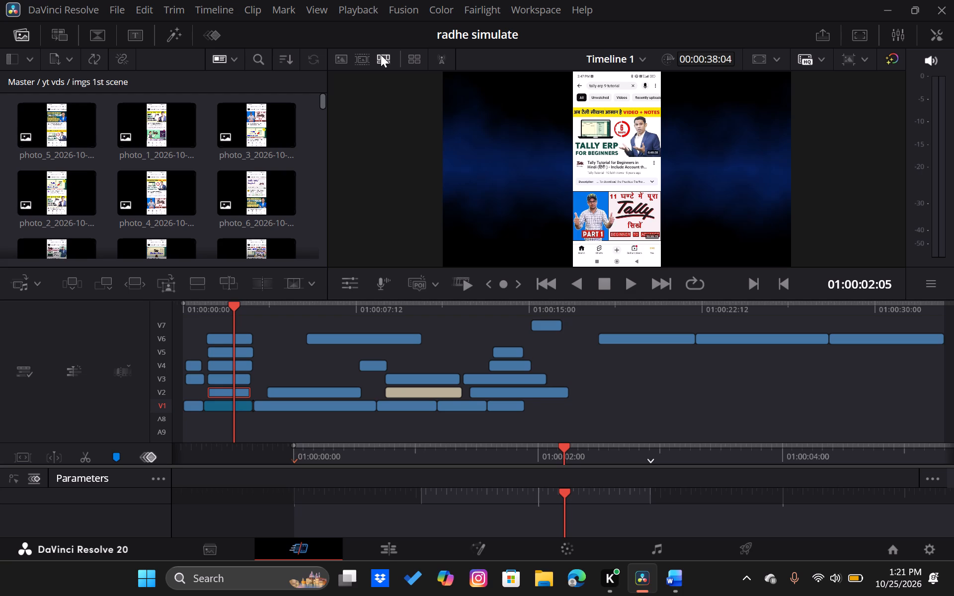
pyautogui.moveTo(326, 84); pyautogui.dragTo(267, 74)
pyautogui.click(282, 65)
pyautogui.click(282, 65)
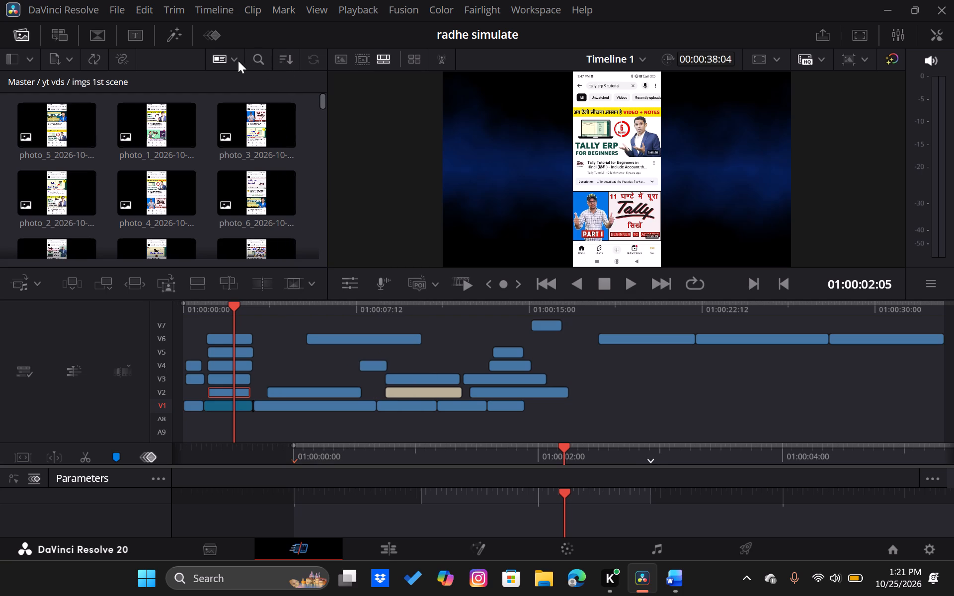
# Switch the "imgs 1st scene" bin to Thumbnail View.
pyautogui.click(235, 61)
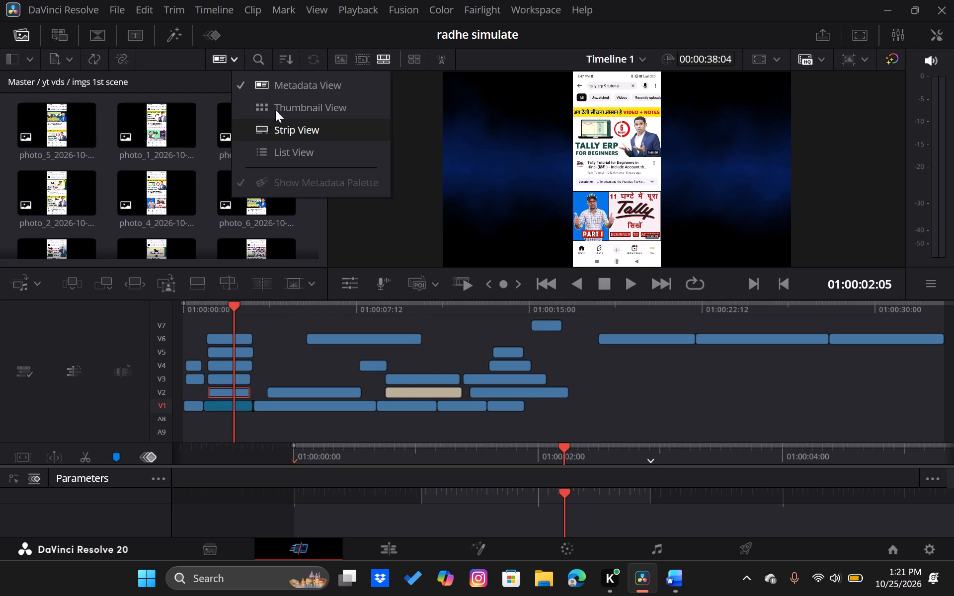
pyautogui.click(279, 107)
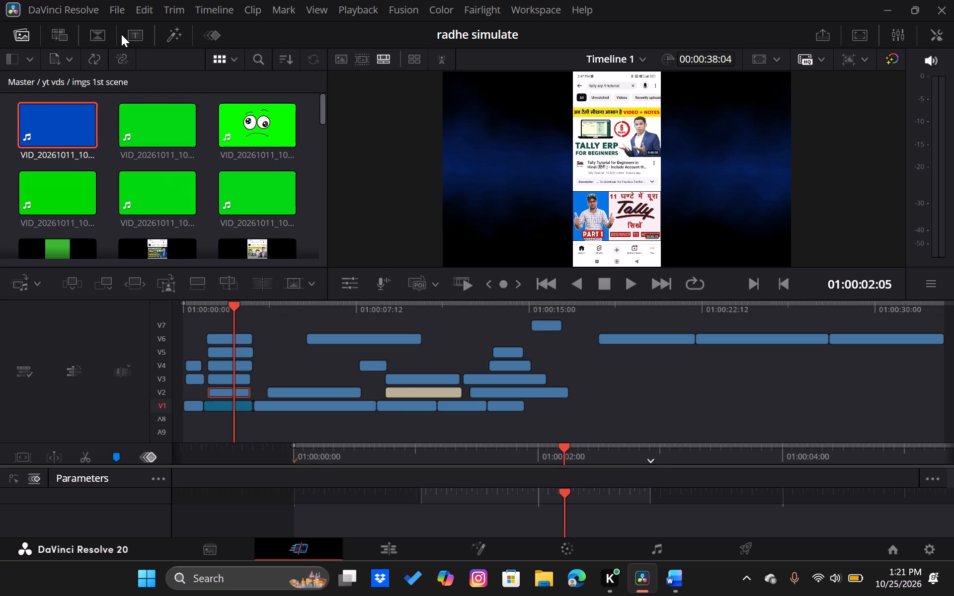
# Open the Sync Bin for the "imgs 1st scene" bin.
pyautogui.click(32, 34)
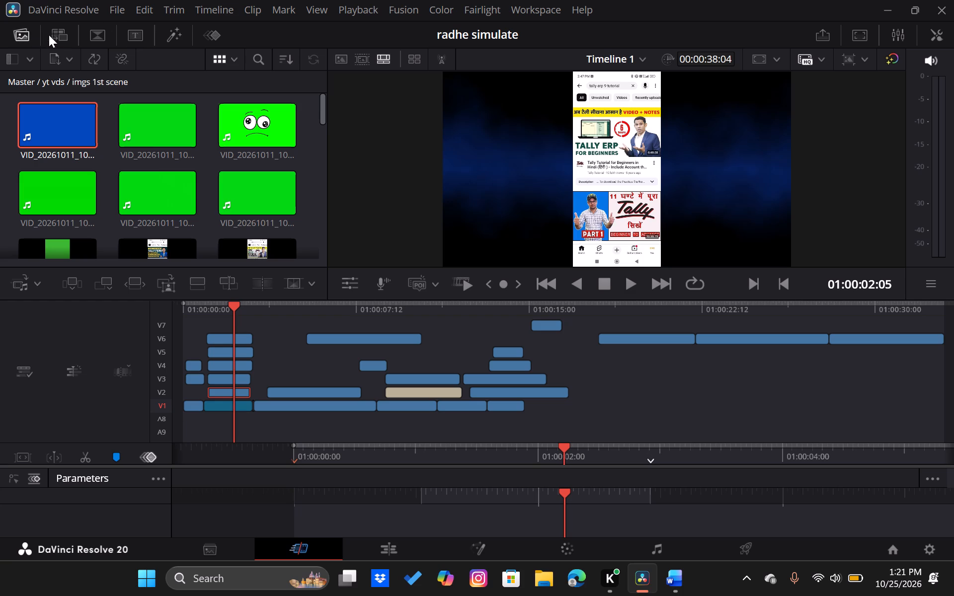
pyautogui.click(58, 34)
pyautogui.click(58, 34)
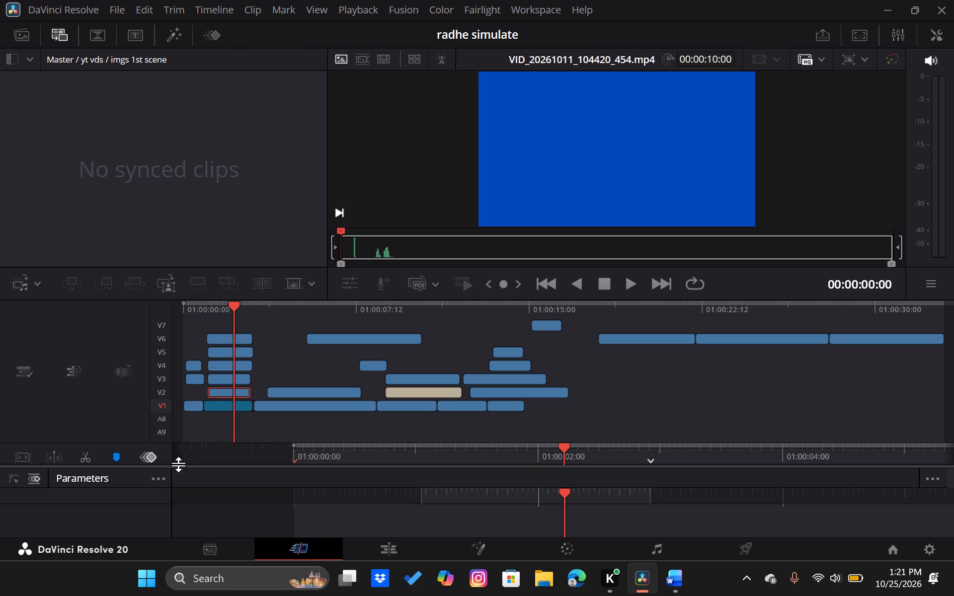
pyautogui.moveTo(180, 467); pyautogui.dragTo(175, 487)
pyautogui.moveTo(175, 487); pyautogui.dragTo(170, 511)
# View the blue source clip full screen and return to the editing layout.
pyautogui.click(867, 43)
pyautogui.click(751, 178)
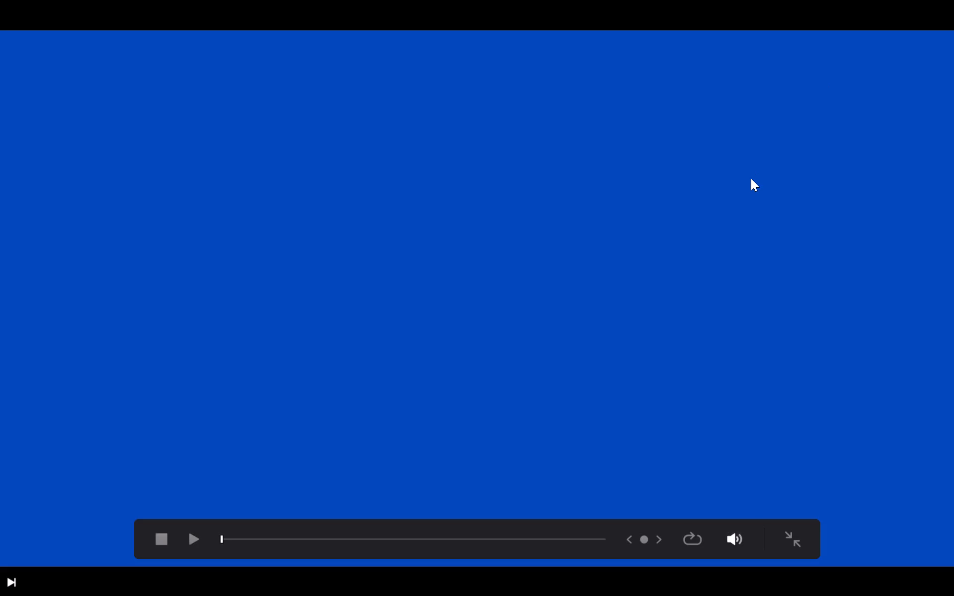
pyautogui.press('Escape')
# Bring the shifted application window back into view and maximize it.
pyautogui.click(940, 37)
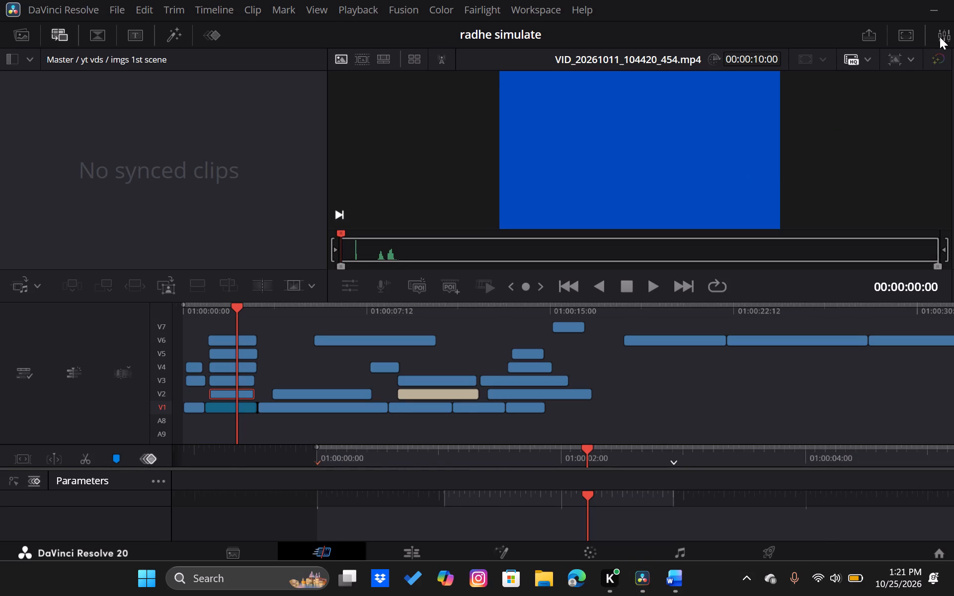
pyautogui.click(940, 37)
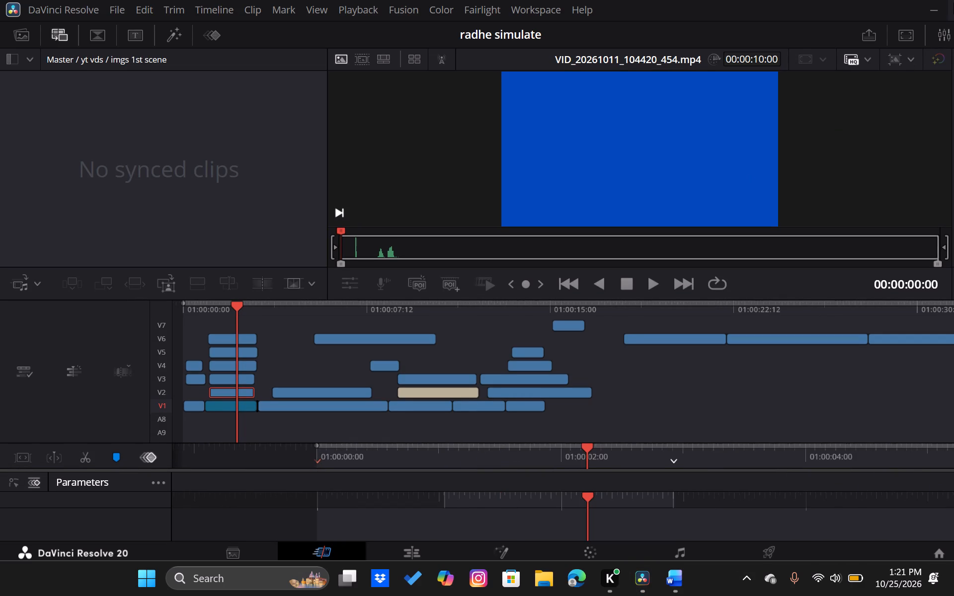
pyautogui.click(953, 2)
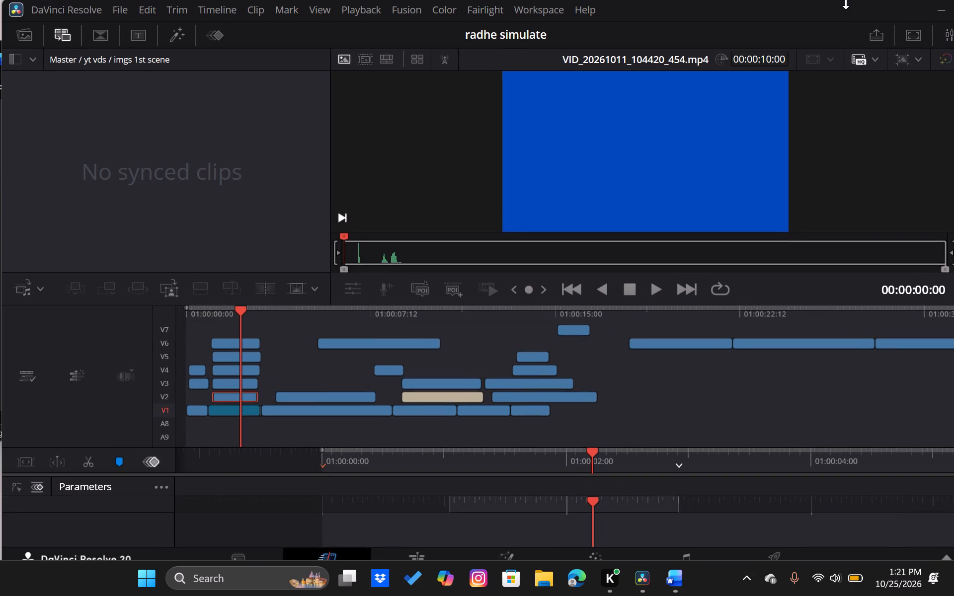
pyautogui.moveTo(844, 0); pyautogui.dragTo(835, 34)
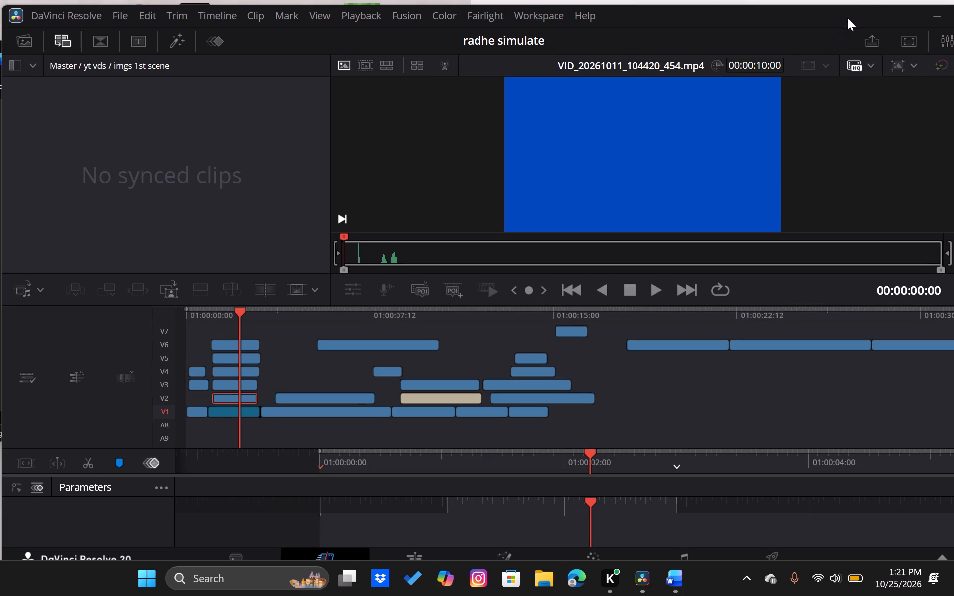
pyautogui.moveTo(852, 11); pyautogui.dragTo(732, 30)
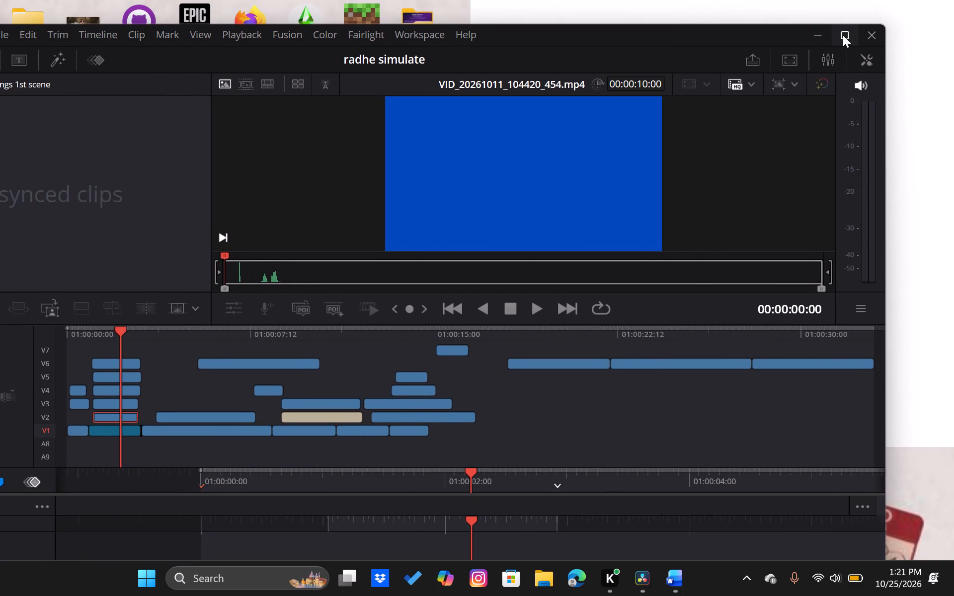
pyautogui.click(843, 35)
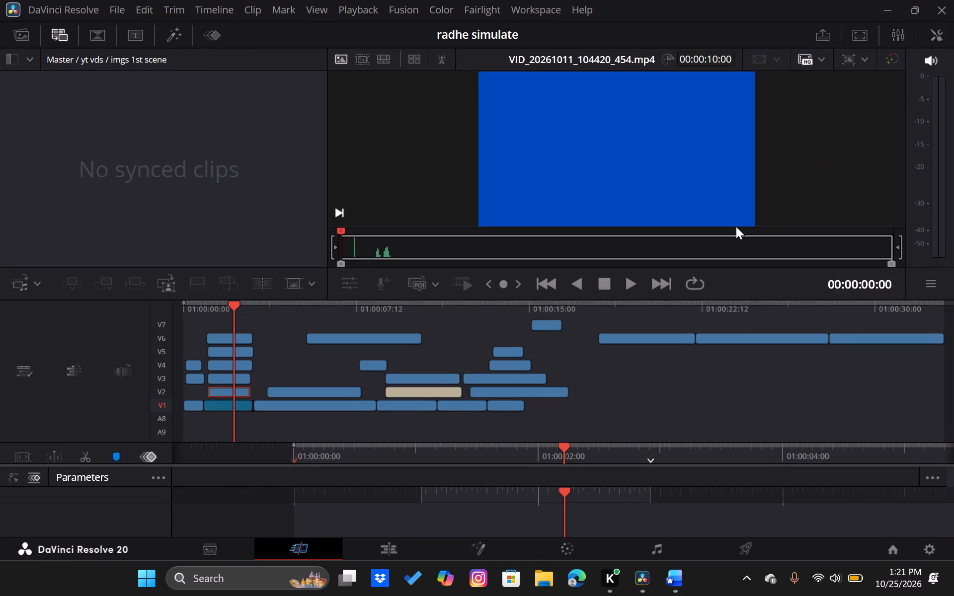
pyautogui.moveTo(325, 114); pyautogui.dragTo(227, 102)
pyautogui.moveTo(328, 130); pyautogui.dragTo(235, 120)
# Switch from the "imgs 1st scene" bin to the Master bin.
pyautogui.click(12, 56)
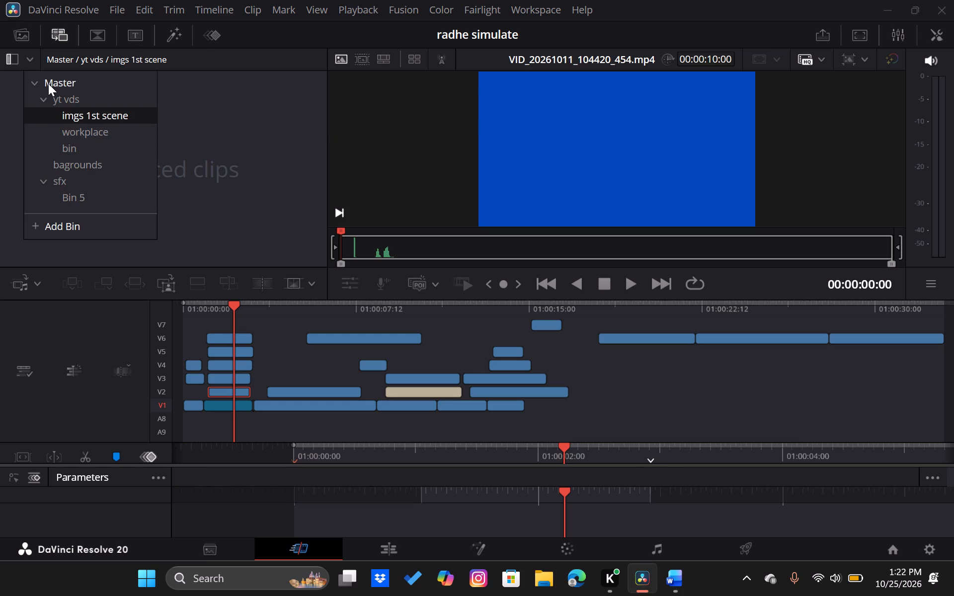
pyautogui.click(48, 83)
pyautogui.click(19, 281)
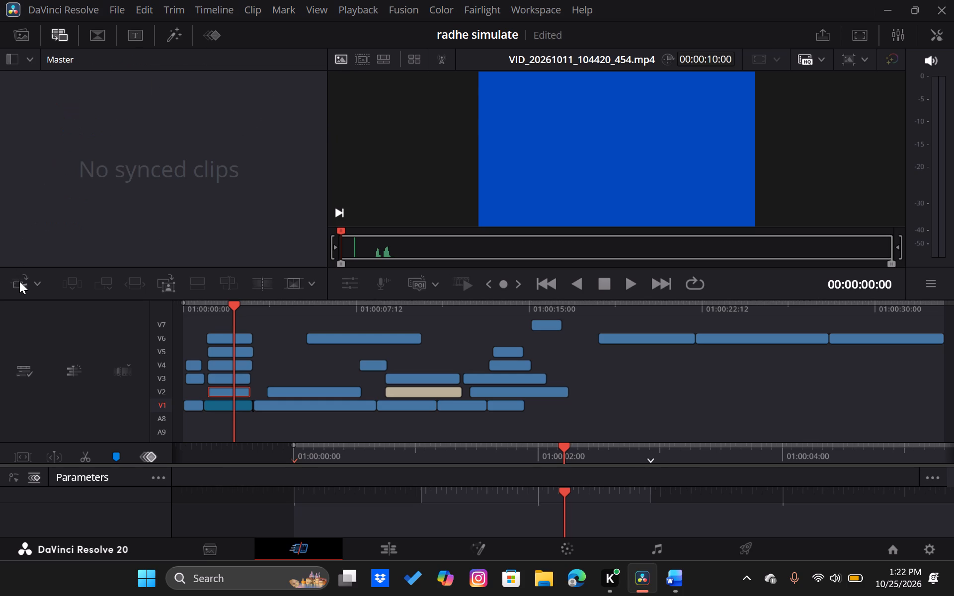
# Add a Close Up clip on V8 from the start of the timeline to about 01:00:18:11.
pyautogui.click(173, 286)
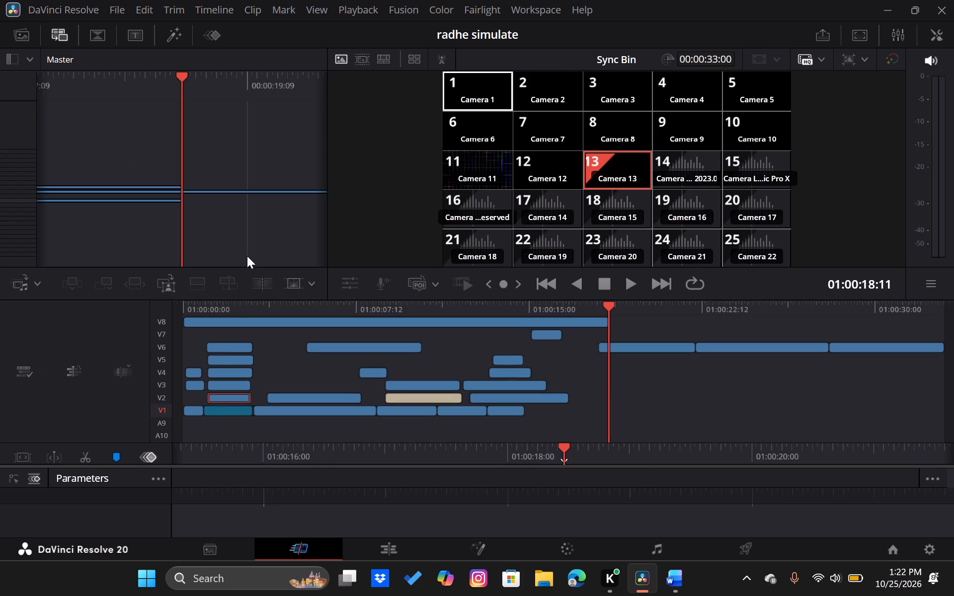
# Look through the Sync Bin's camera grid, trying Camera 1 and Camera 2.
pyautogui.scroll(-1, 648, 186)
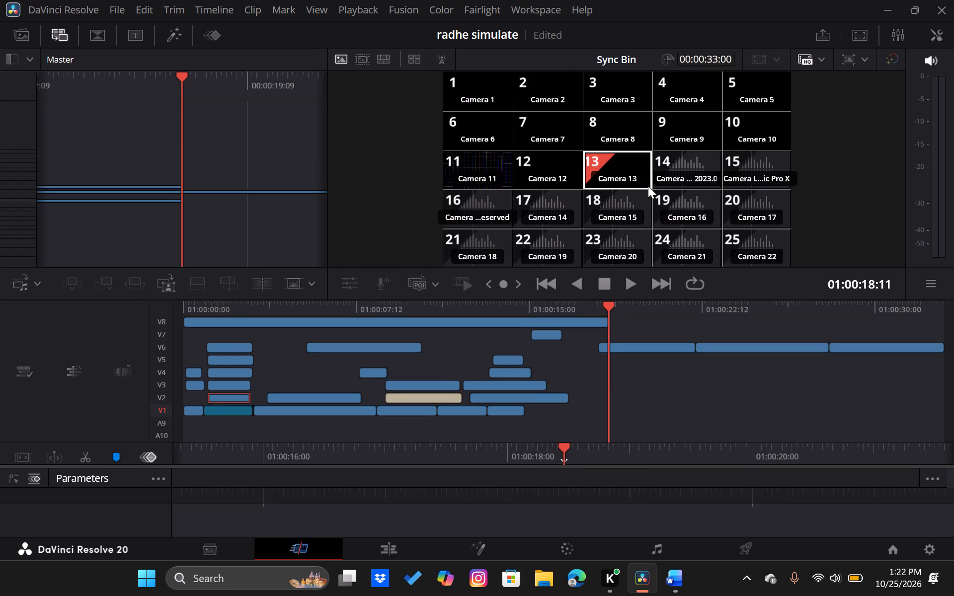
pyautogui.scroll(1, 648, 186)
pyautogui.click(495, 96)
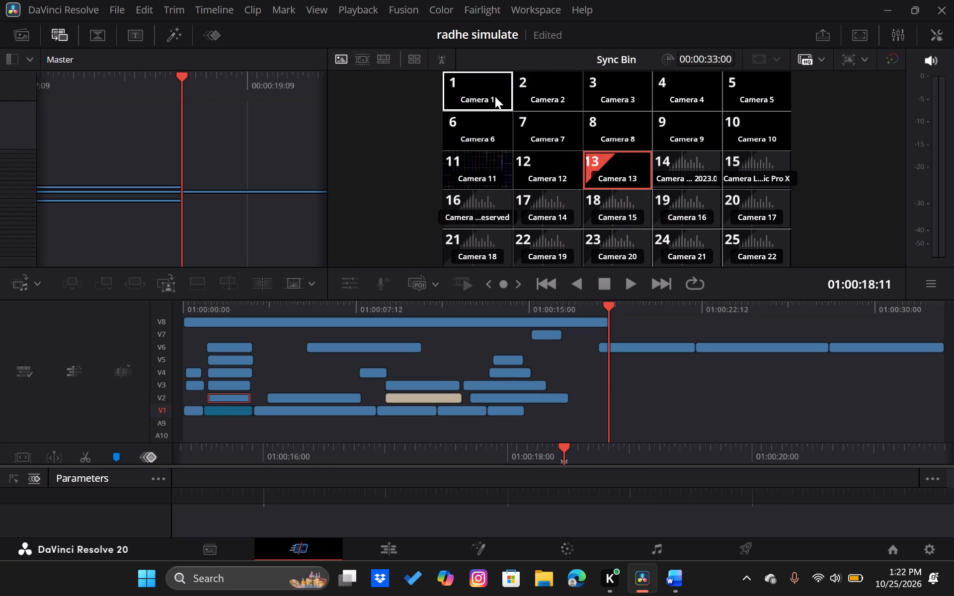
pyautogui.click(553, 94)
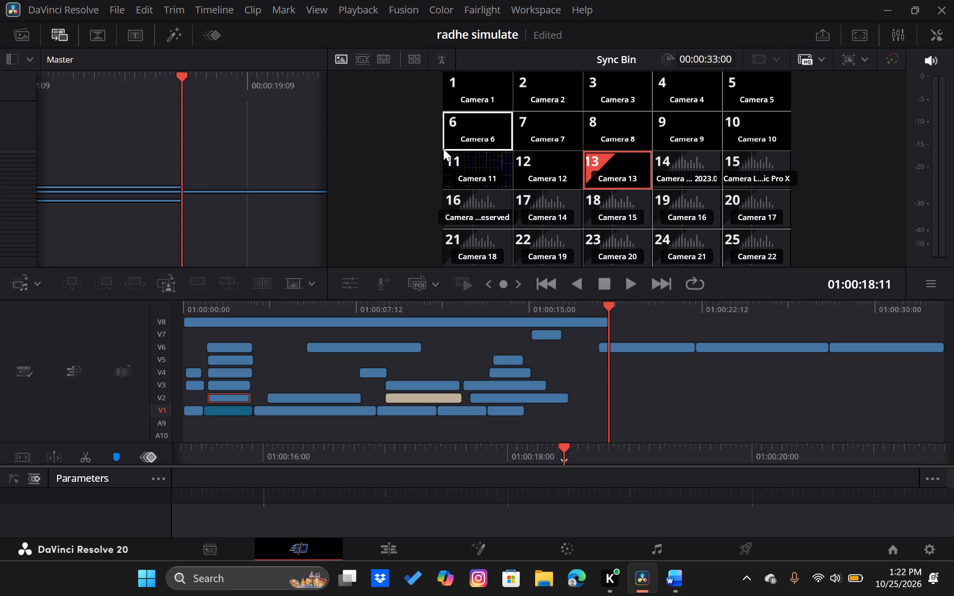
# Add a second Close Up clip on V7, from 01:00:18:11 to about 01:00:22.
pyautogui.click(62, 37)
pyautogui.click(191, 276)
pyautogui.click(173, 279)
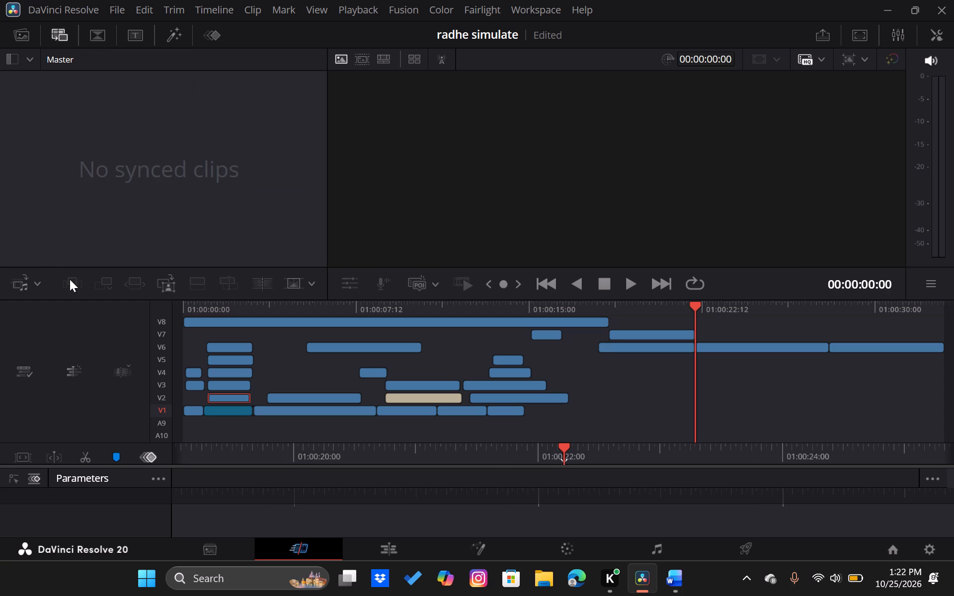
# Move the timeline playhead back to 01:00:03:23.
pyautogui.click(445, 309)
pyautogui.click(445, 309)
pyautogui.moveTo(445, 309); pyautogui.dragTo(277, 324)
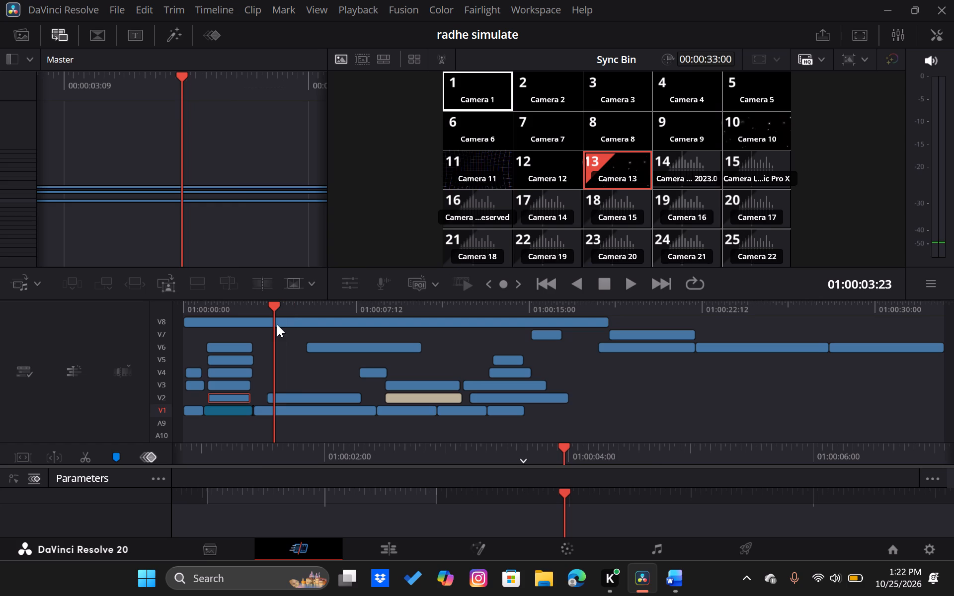
# Return from the Sync Bin to the Media Pool.
pyautogui.click(21, 31)
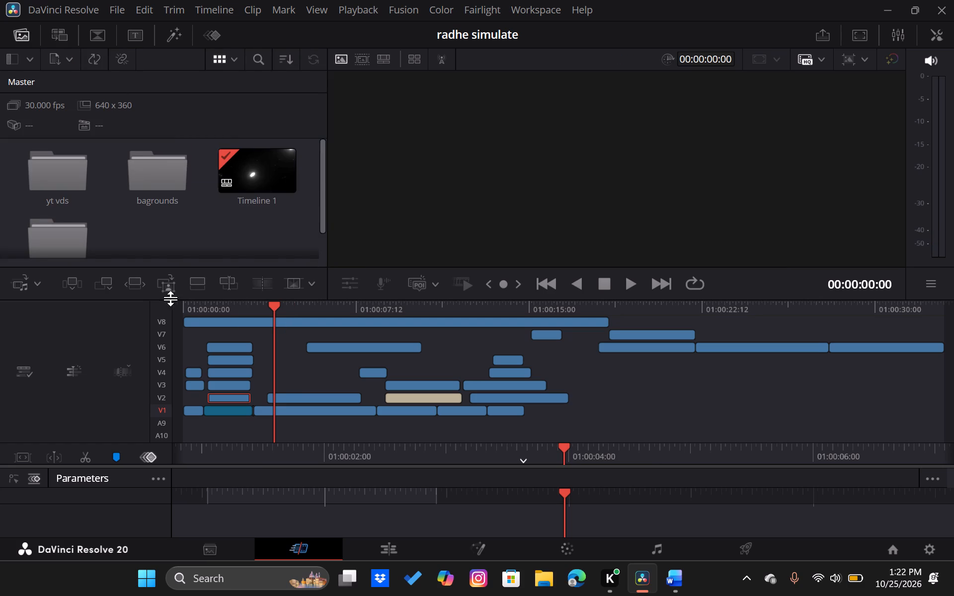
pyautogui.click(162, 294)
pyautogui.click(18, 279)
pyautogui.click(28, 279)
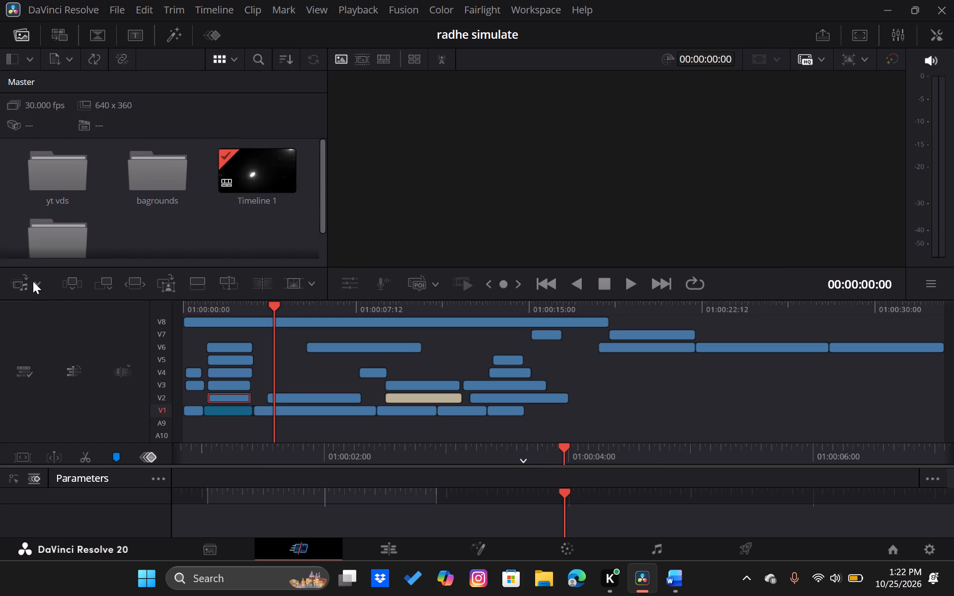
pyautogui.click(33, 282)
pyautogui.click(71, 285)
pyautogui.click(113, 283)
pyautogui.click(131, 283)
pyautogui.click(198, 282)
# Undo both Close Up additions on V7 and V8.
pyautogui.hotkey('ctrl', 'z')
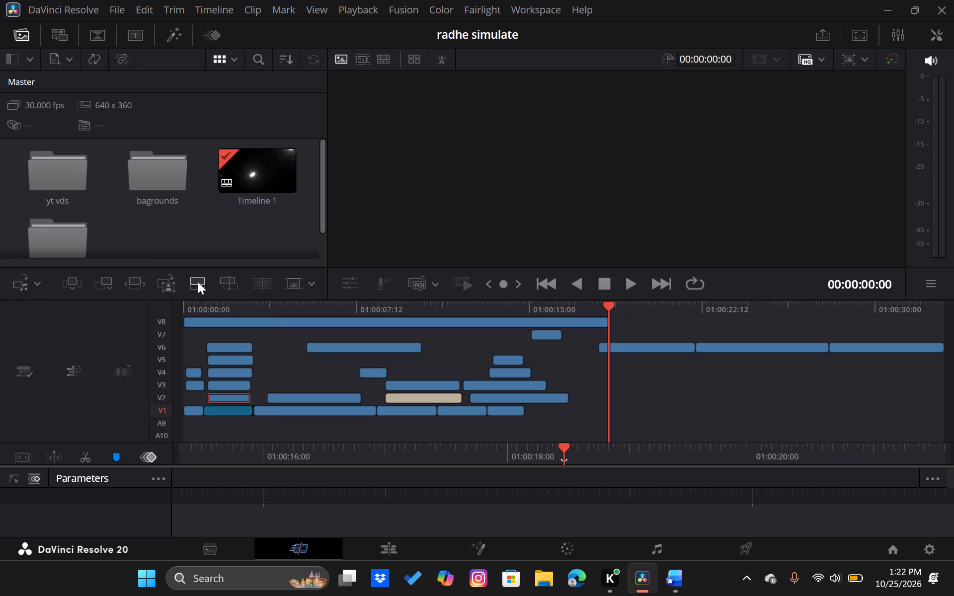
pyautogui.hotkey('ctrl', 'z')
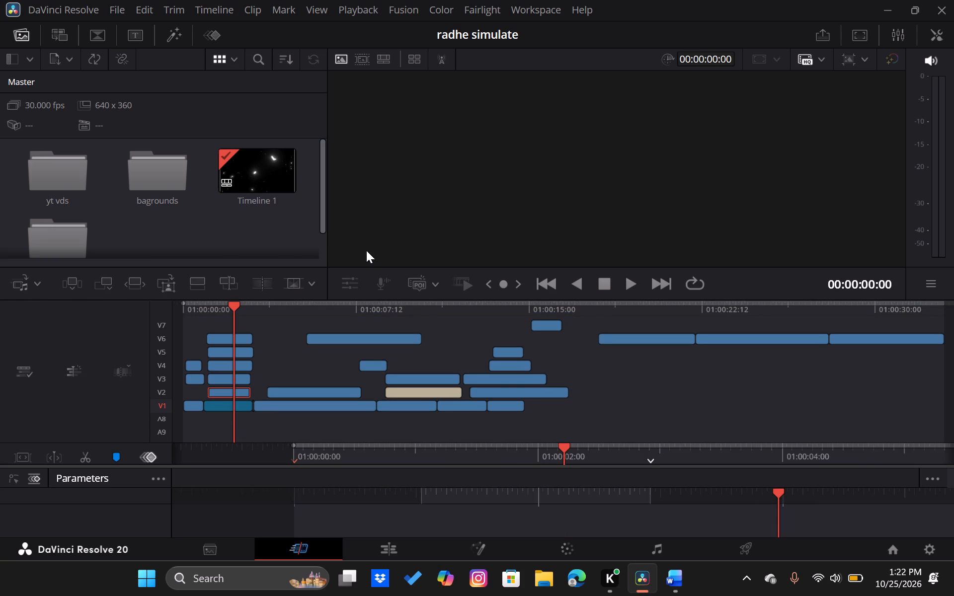
# Switch the viewer to Source Tape and skim the Master bin's clips up to 00:01:00:00.
pyautogui.scroll(1, 536, 158)
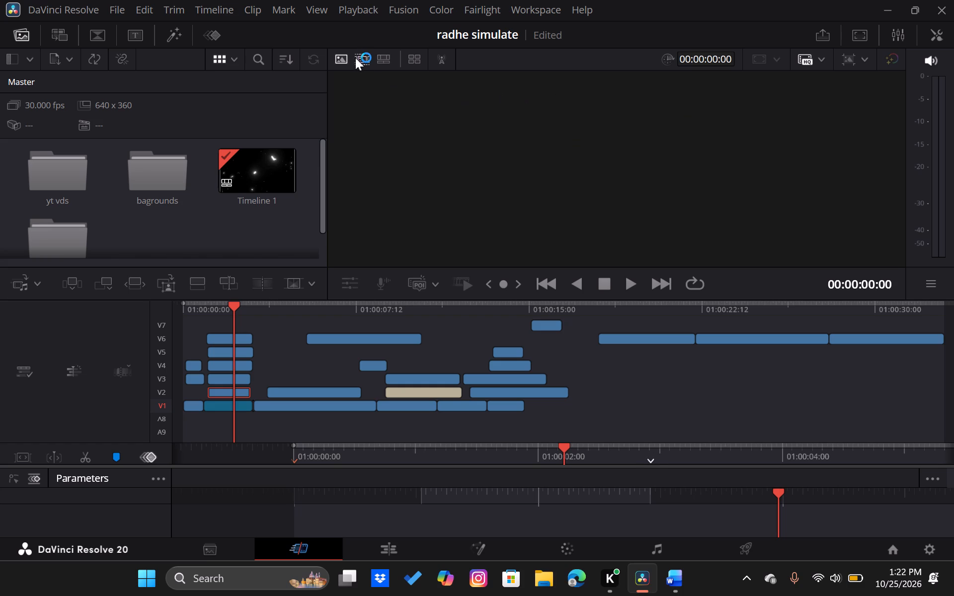
pyautogui.click(357, 58)
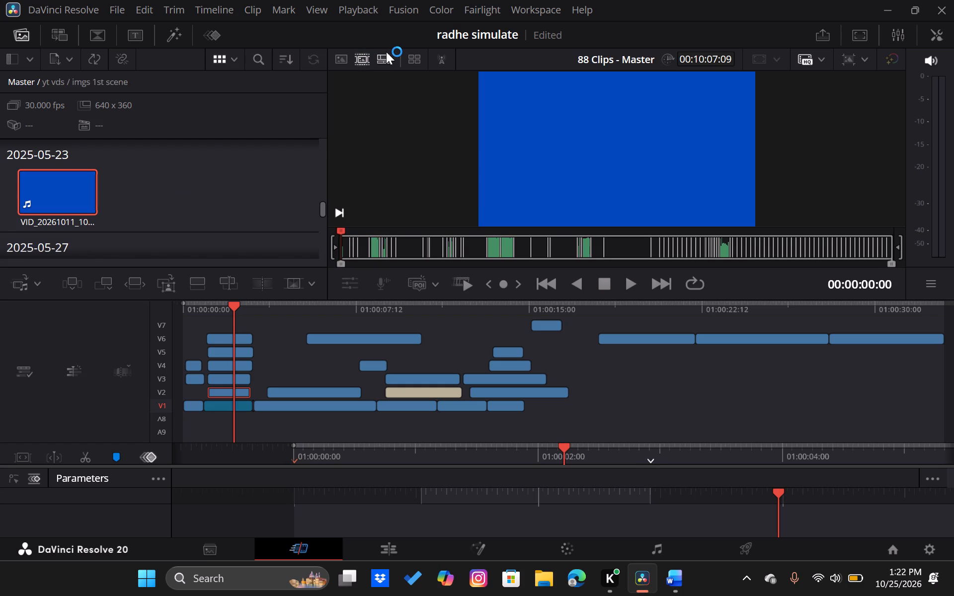
pyautogui.click(367, 235)
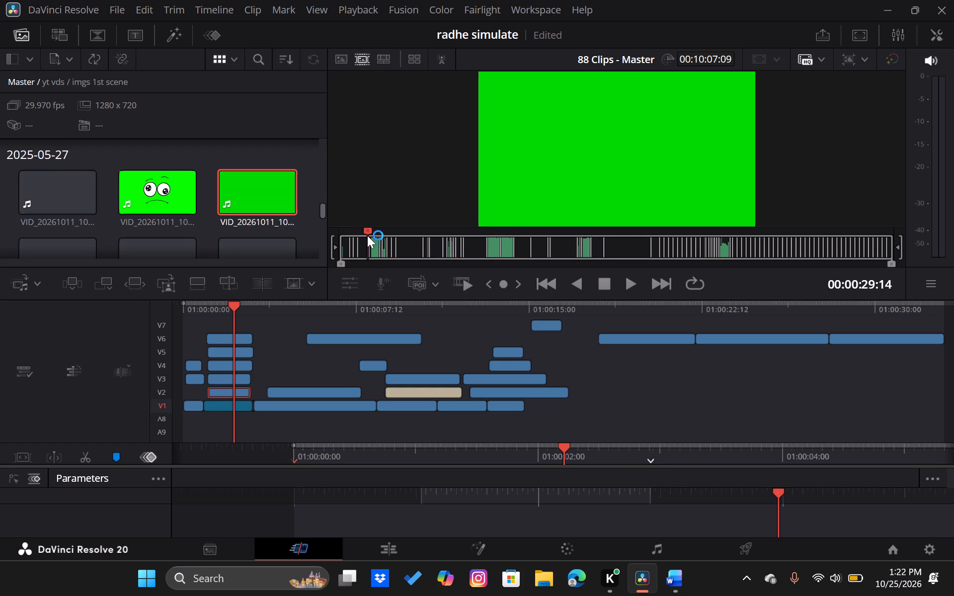
pyautogui.click(395, 238)
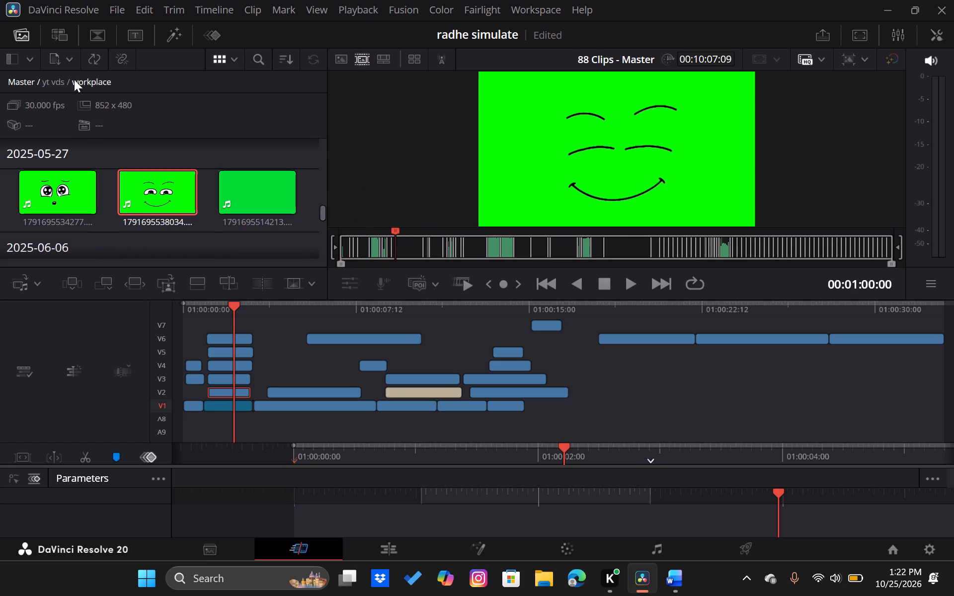
# Open the imgs 1st scene bin inside yt vds in the Media Pool.
pyautogui.click(36, 57)
pyautogui.click(20, 60)
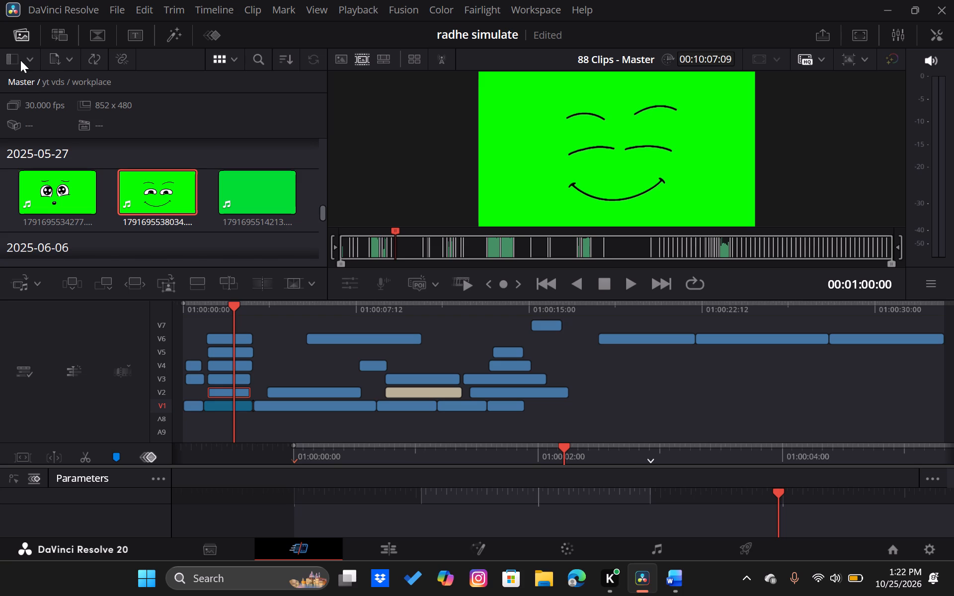
pyautogui.click(28, 58)
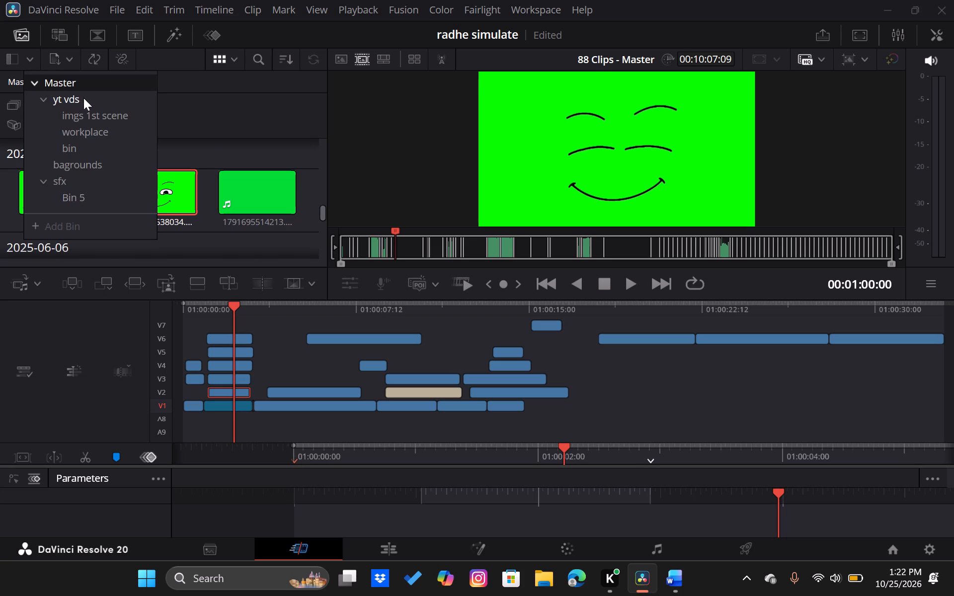
pyautogui.click(87, 111)
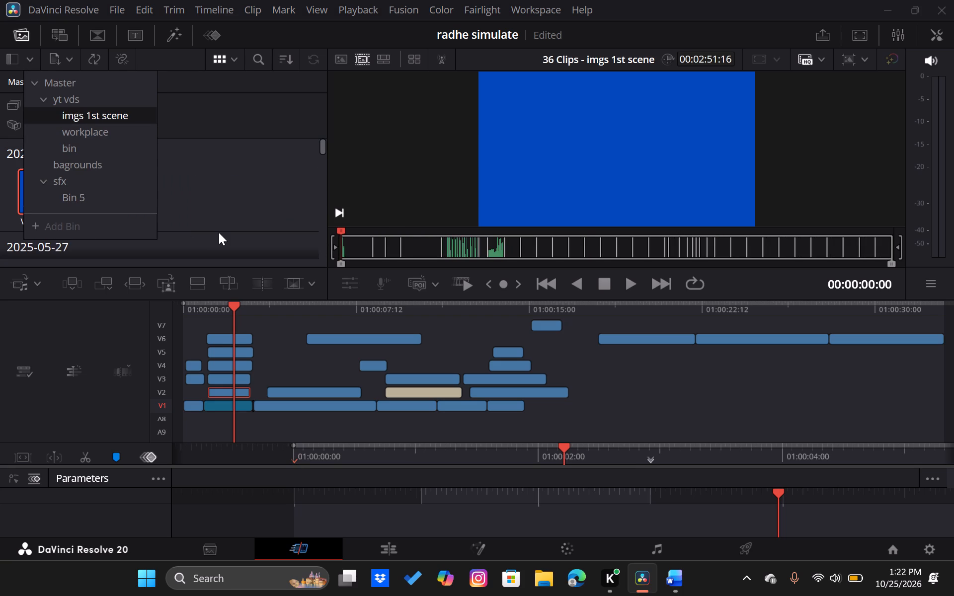
pyautogui.click(219, 232)
# Show the imgs 1st scene bin's clips in List View.
pyautogui.click(237, 61)
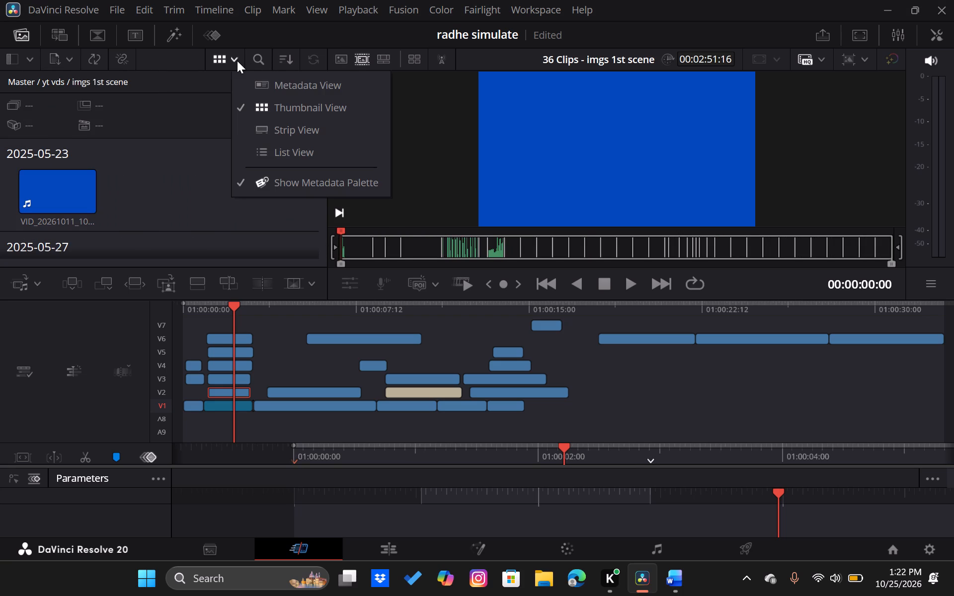
pyautogui.click(260, 82)
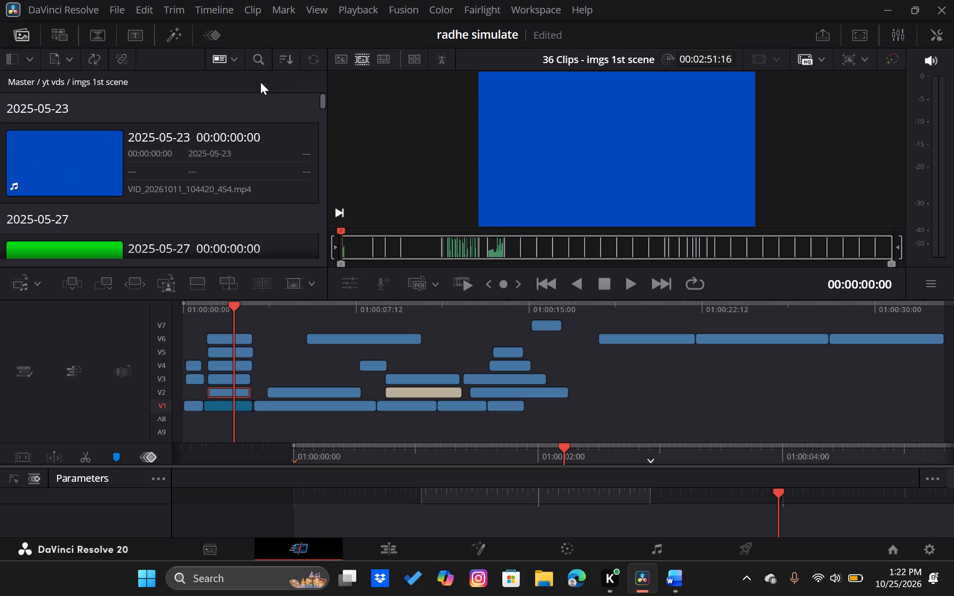
pyautogui.click(231, 62)
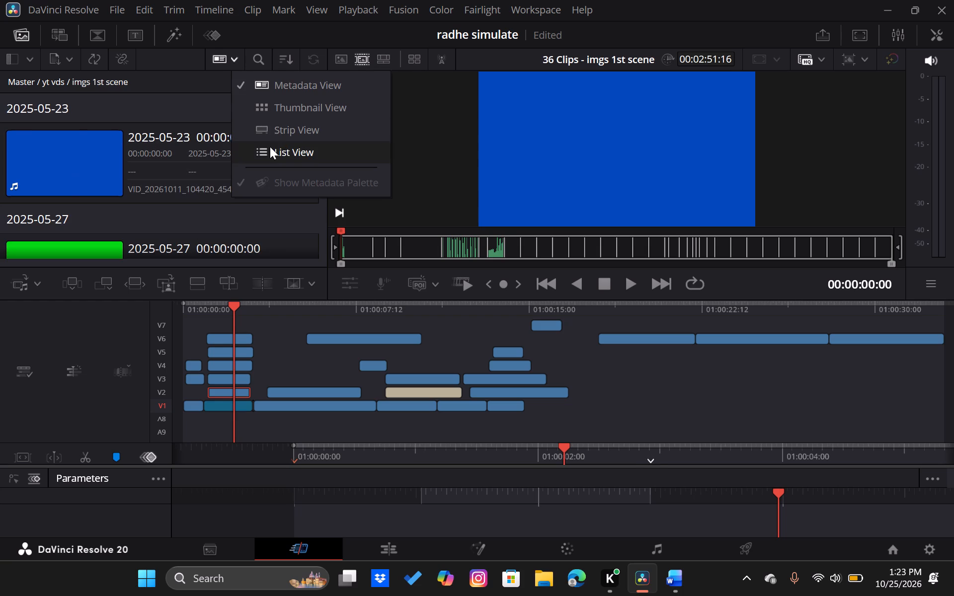
pyautogui.click(270, 148)
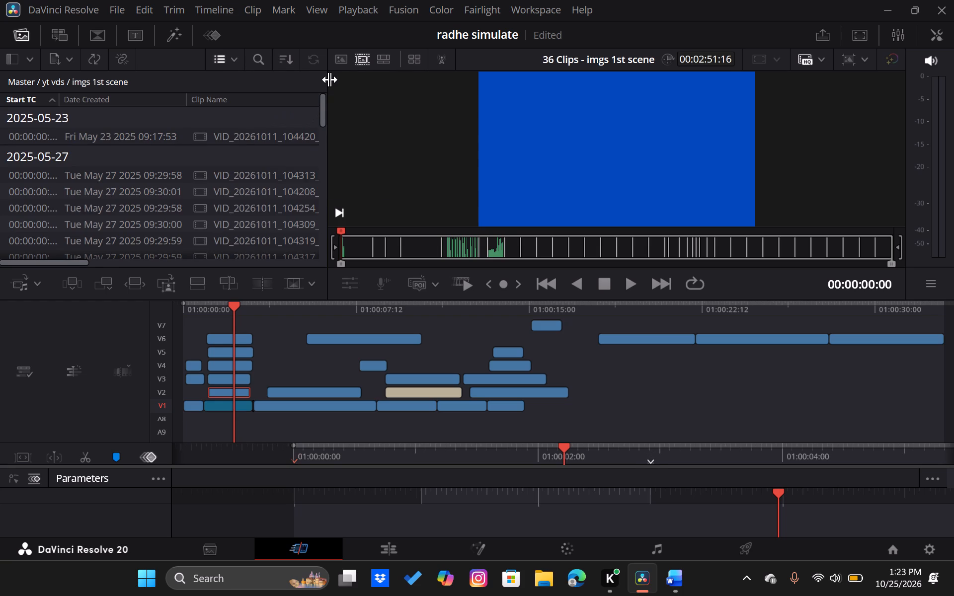
pyautogui.moveTo(329, 79); pyautogui.dragTo(285, 82)
# Slide the second V6 clip, a Tally screenshot, forward to start at about 01:00:08, and check the timeline around 01:00:04:13.
pyautogui.click(332, 313)
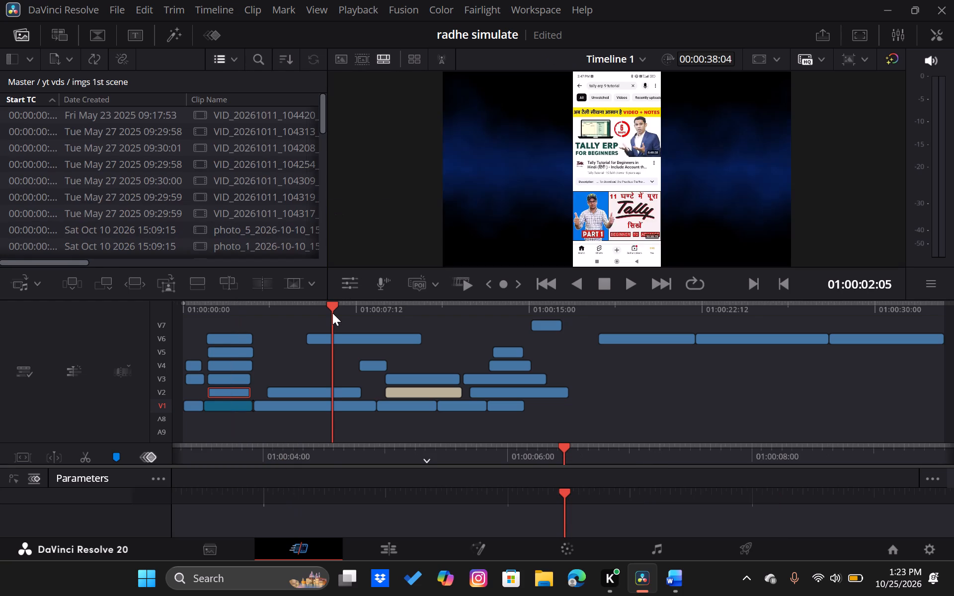
pyautogui.moveTo(333, 305); pyautogui.dragTo(307, 306)
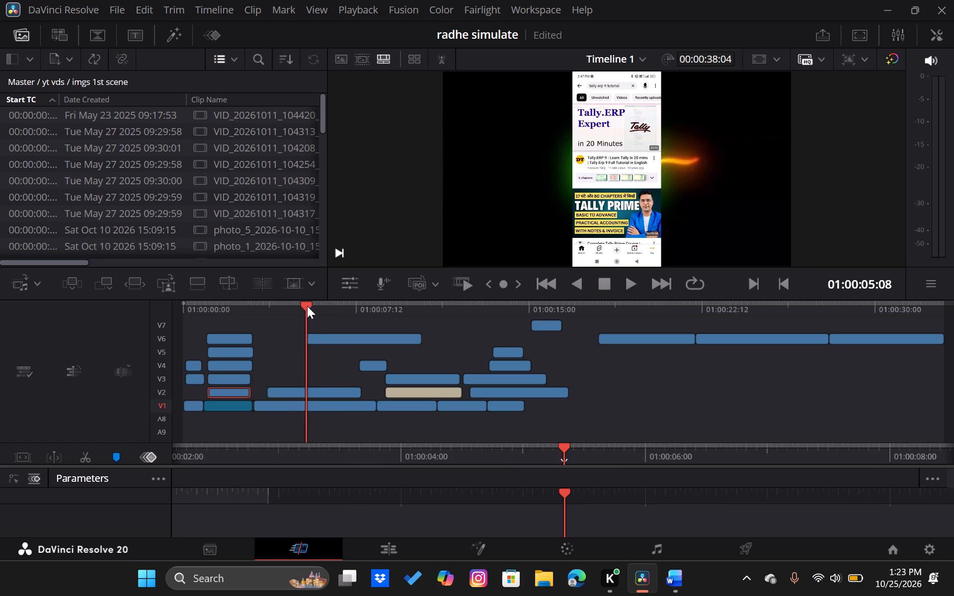
pyautogui.moveTo(307, 306); pyautogui.dragTo(324, 309)
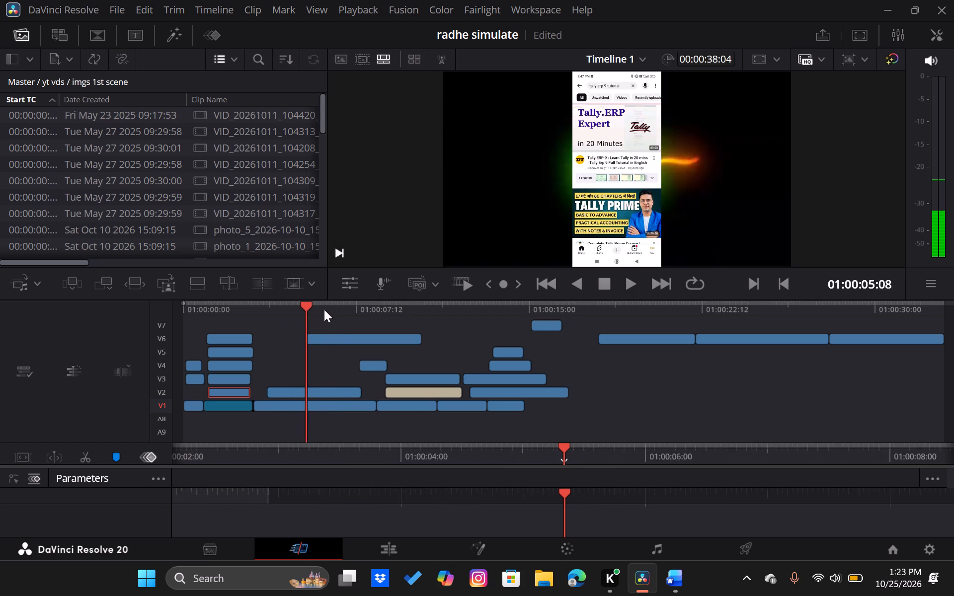
pyautogui.moveTo(324, 309); pyautogui.dragTo(368, 317)
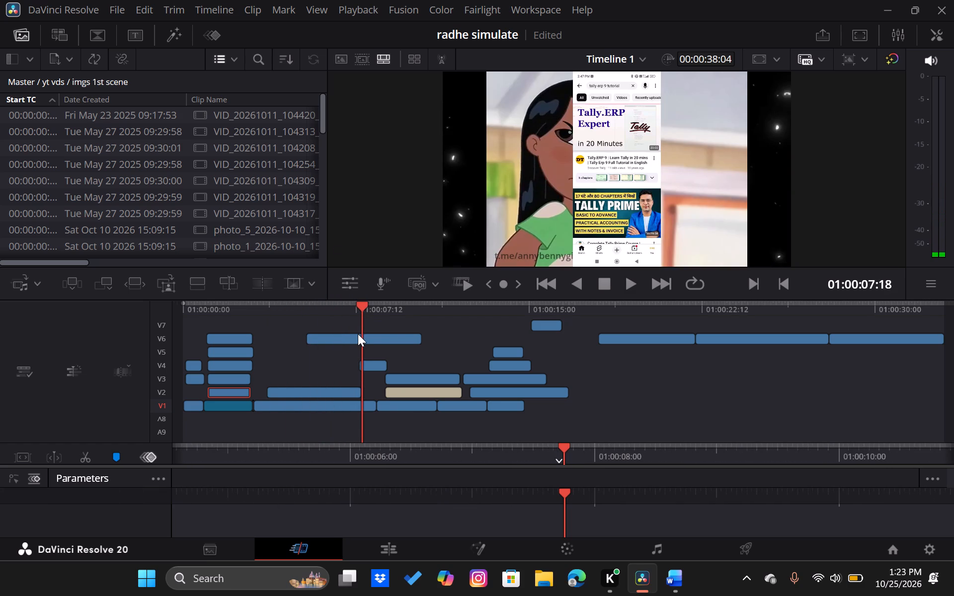
pyautogui.moveTo(358, 333); pyautogui.dragTo(300, 333)
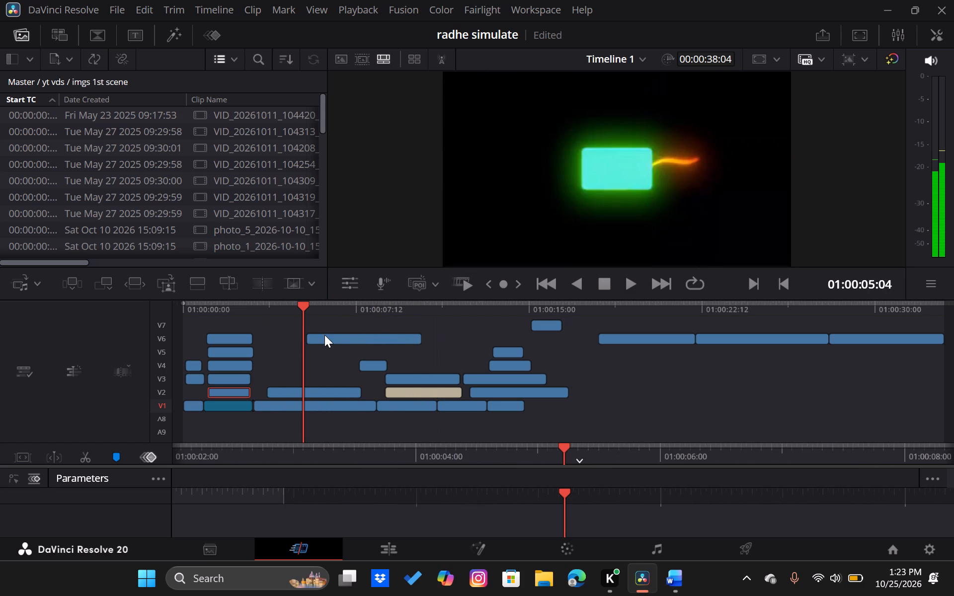
pyautogui.click(324, 335)
pyautogui.moveTo(324, 335); pyautogui.dragTo(387, 340)
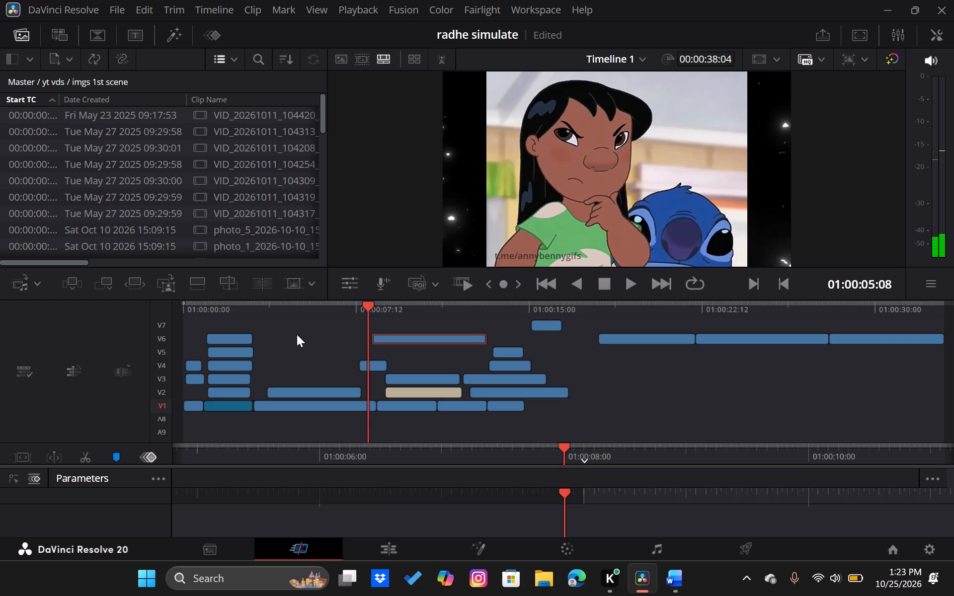
pyautogui.click(297, 334)
pyautogui.click(301, 302)
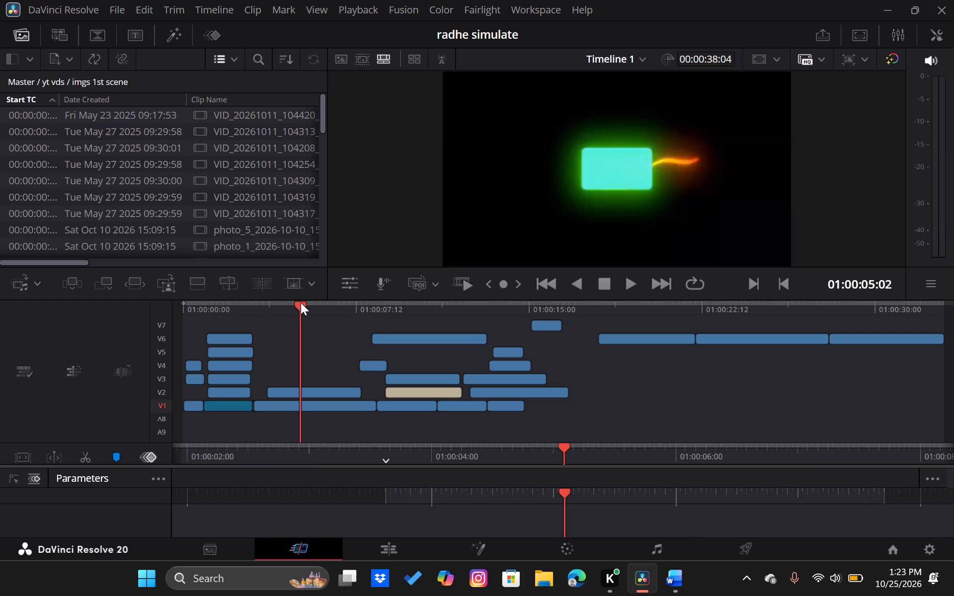
pyautogui.moveTo(301, 302); pyautogui.dragTo(289, 309)
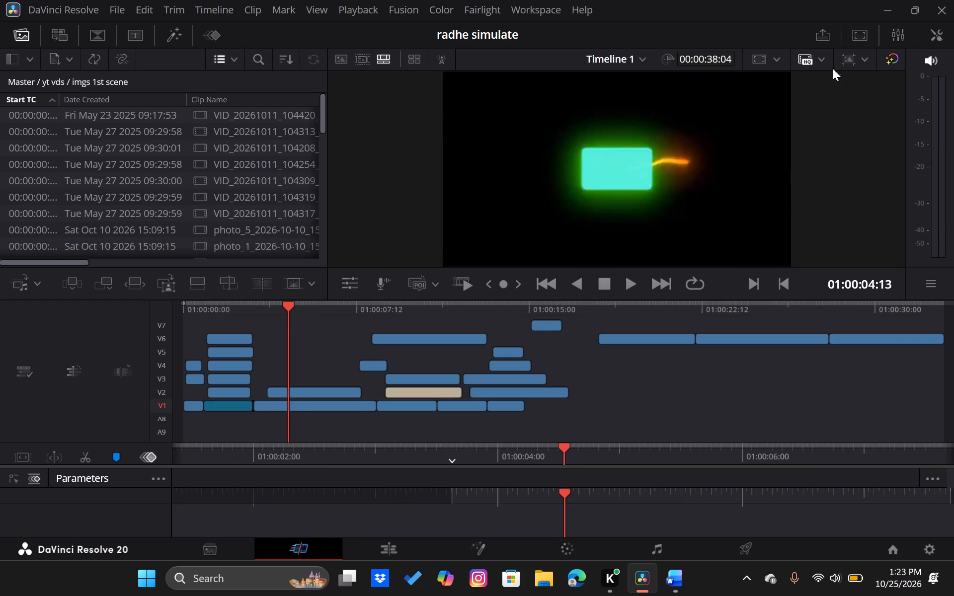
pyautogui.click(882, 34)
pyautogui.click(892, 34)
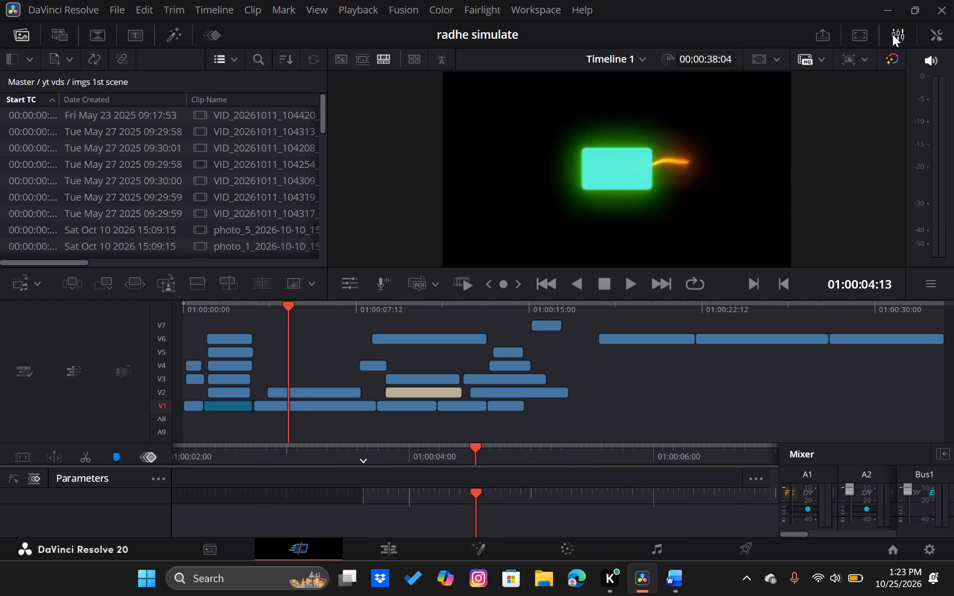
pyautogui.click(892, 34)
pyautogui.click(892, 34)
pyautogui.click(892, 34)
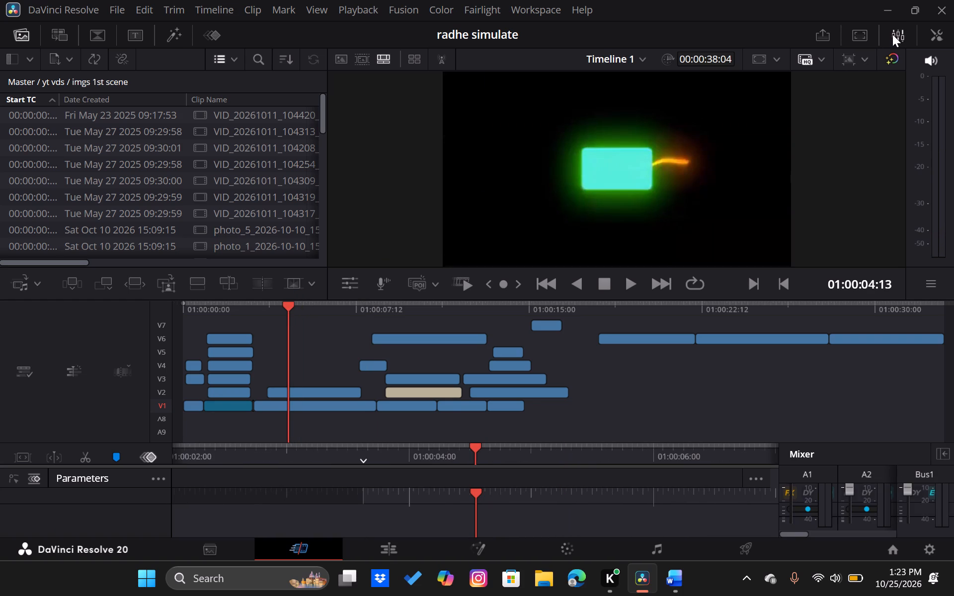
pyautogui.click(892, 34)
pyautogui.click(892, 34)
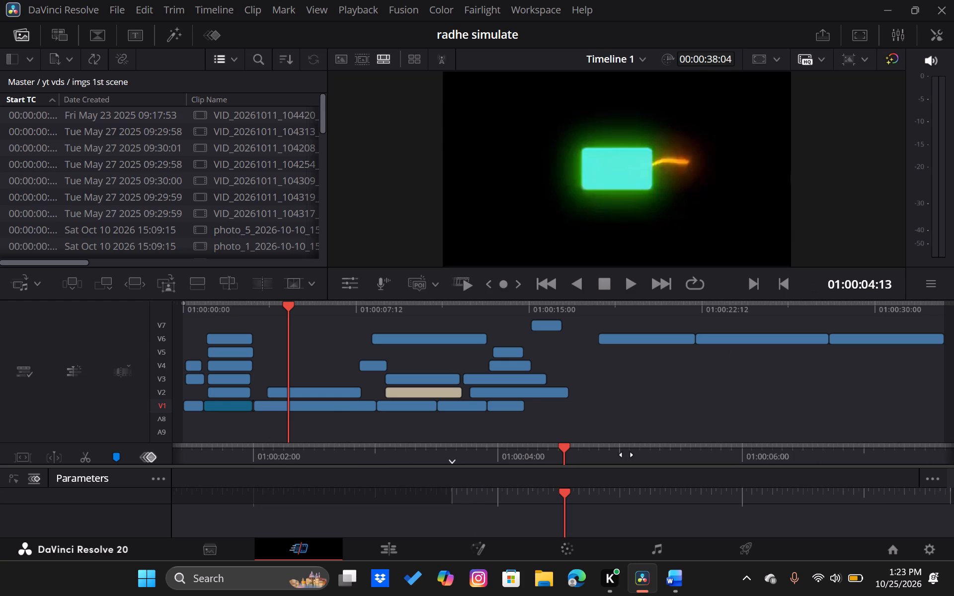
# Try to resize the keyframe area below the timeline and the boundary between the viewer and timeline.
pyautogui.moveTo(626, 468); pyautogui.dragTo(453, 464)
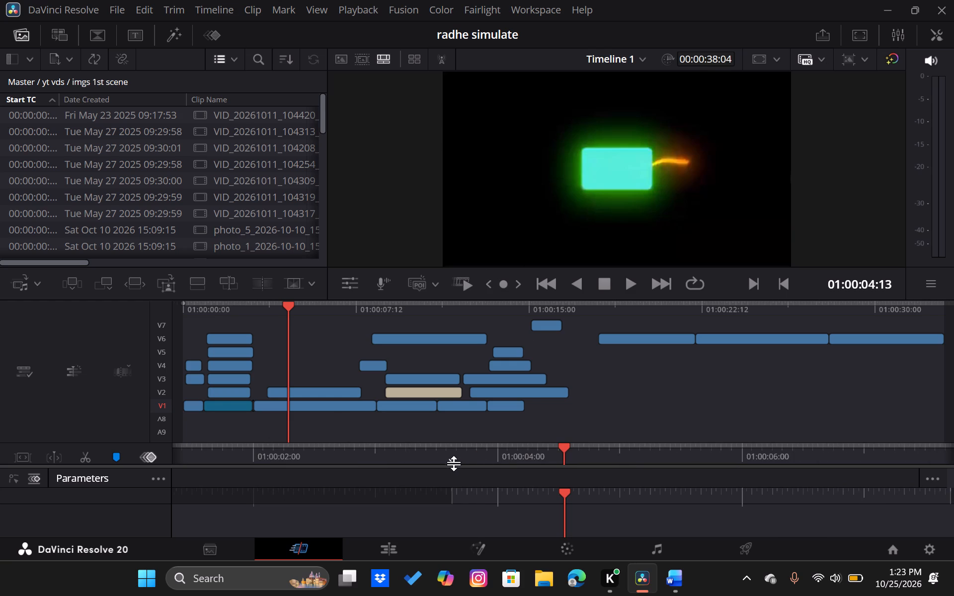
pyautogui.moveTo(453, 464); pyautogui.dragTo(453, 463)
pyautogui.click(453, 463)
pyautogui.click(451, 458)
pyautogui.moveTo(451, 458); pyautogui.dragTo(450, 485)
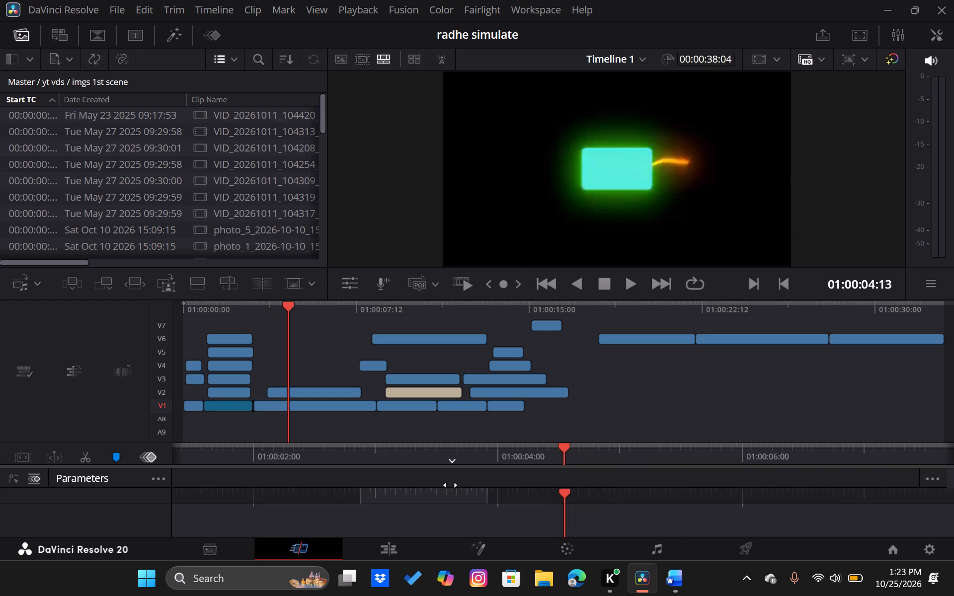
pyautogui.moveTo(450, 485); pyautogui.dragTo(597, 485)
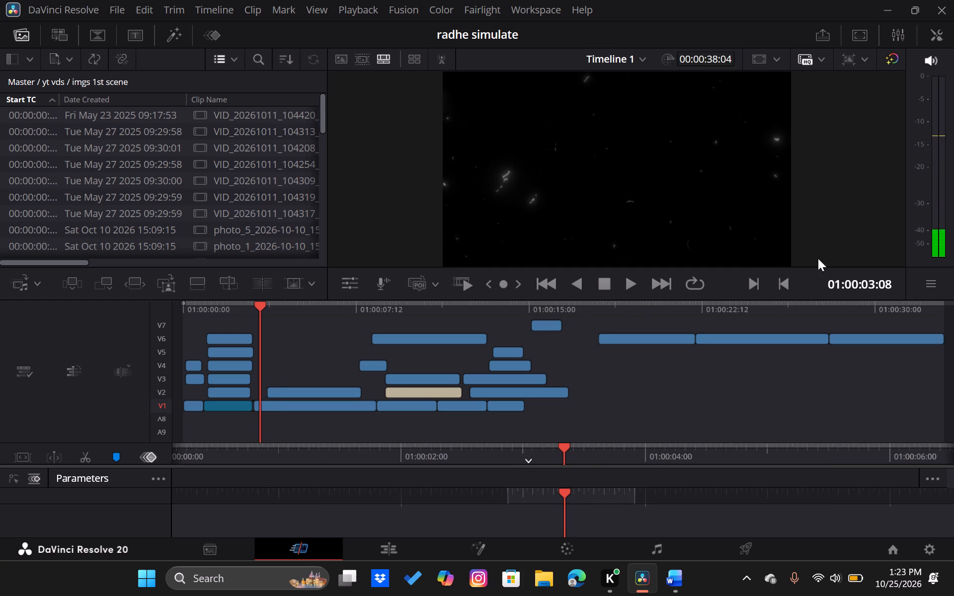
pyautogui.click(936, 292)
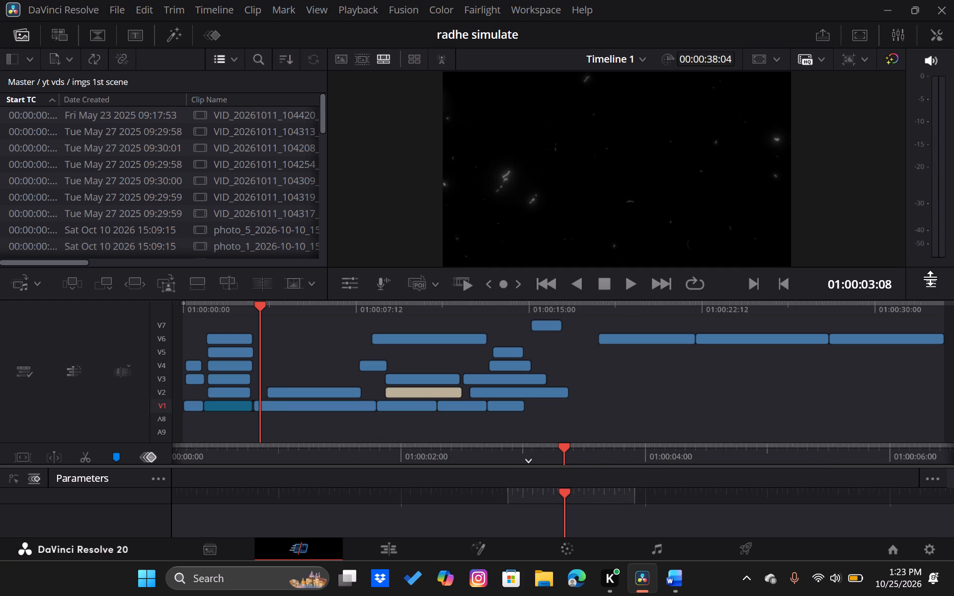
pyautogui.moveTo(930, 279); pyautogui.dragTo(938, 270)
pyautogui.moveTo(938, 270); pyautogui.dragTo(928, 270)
# Show the Inspector and keep the Mixer hidden.
pyautogui.click(901, 39)
pyautogui.click(938, 35)
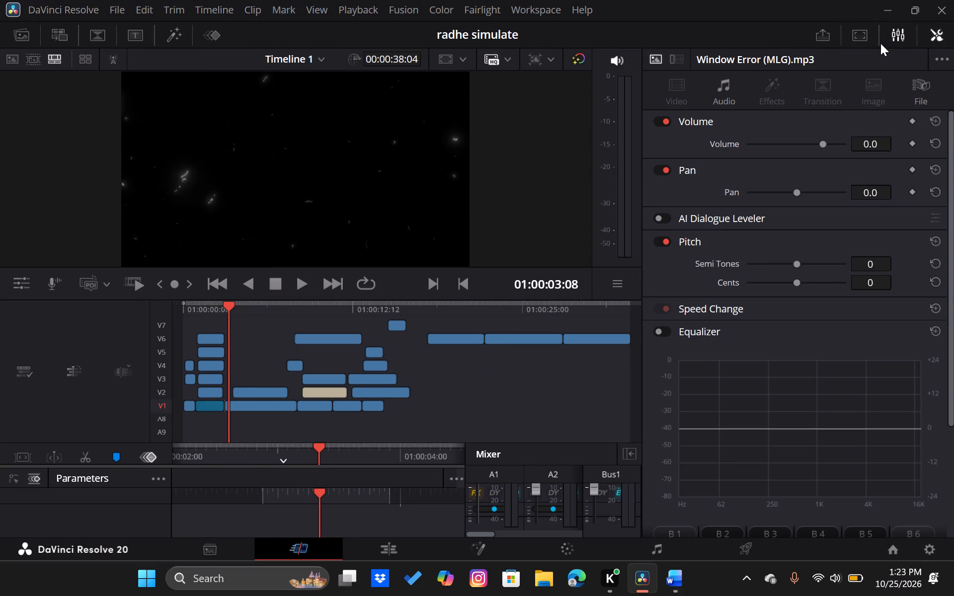
pyautogui.click(885, 39)
pyautogui.click(896, 37)
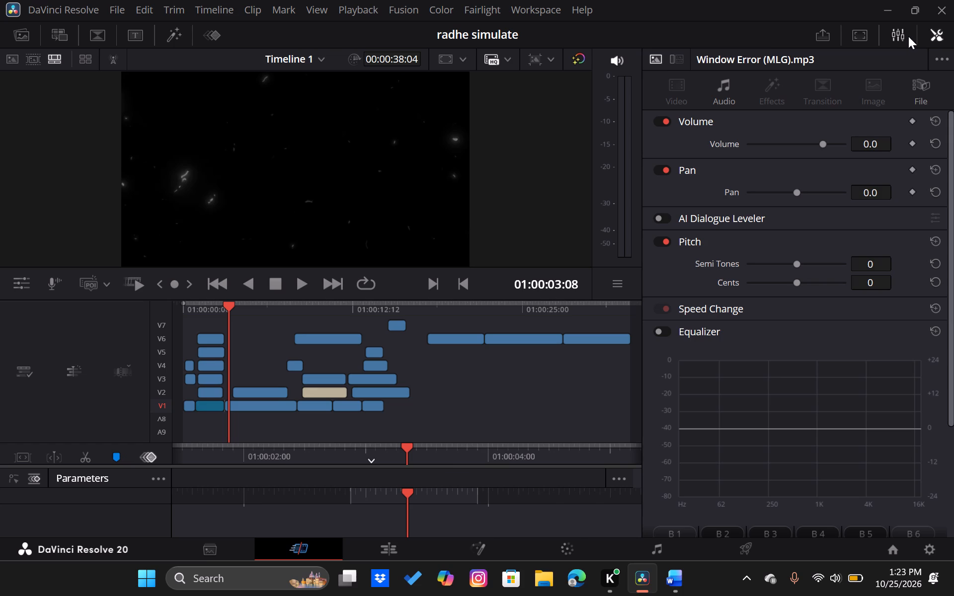
pyautogui.click(908, 36)
pyautogui.click(908, 36)
# Play the opening from the timeline start up to 01:00:01:09.
pyautogui.scroll(-1, 433, 366)
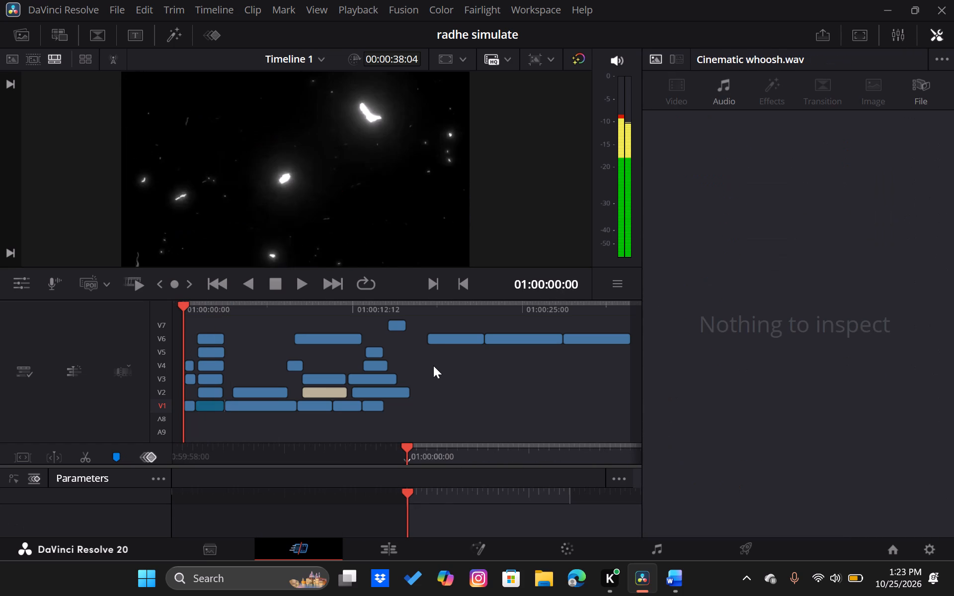
pyautogui.press('space')
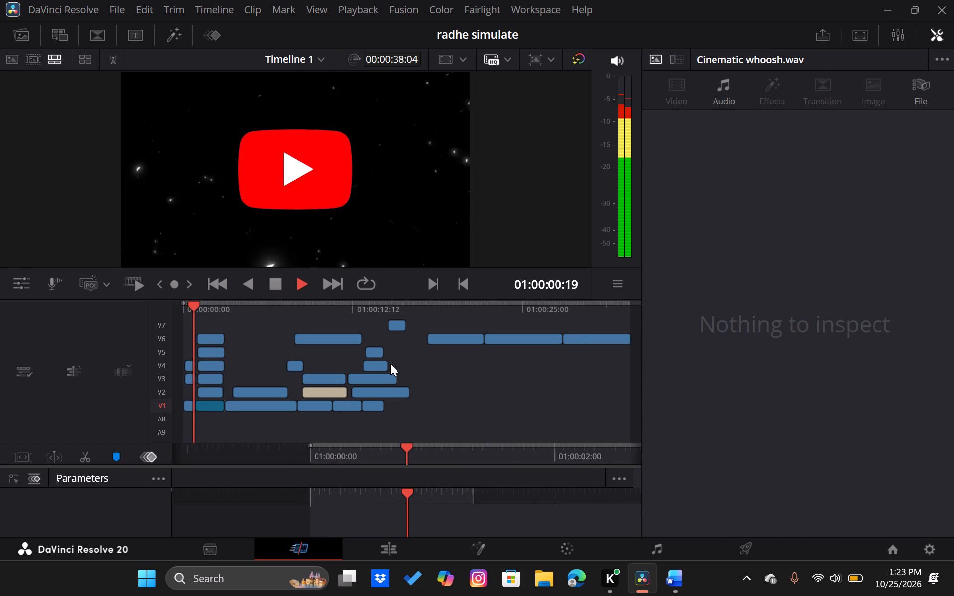
pyautogui.press('space')
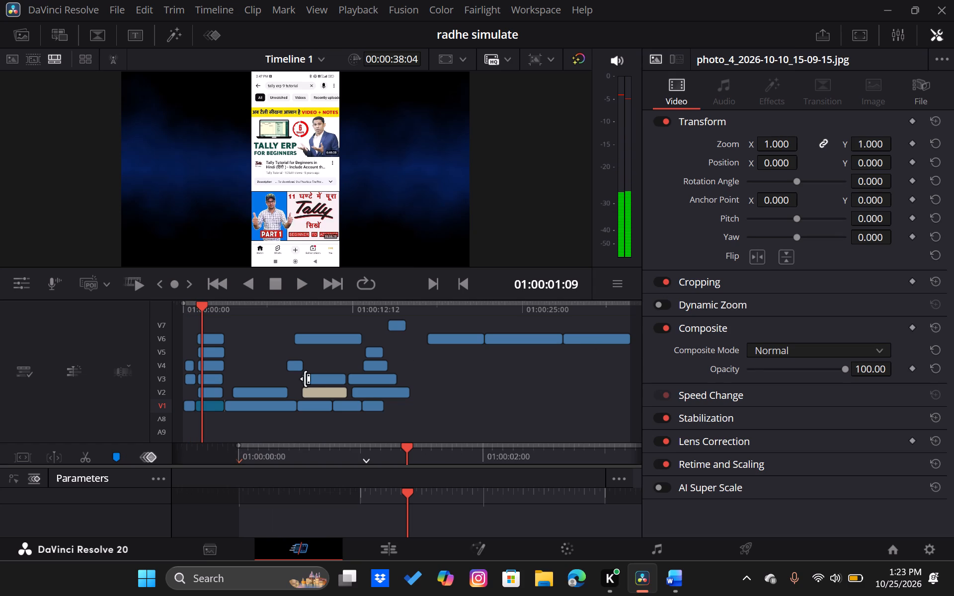
# Select the photo_5 screenshot clip on V2 in the opening stack.
pyautogui.click(210, 410)
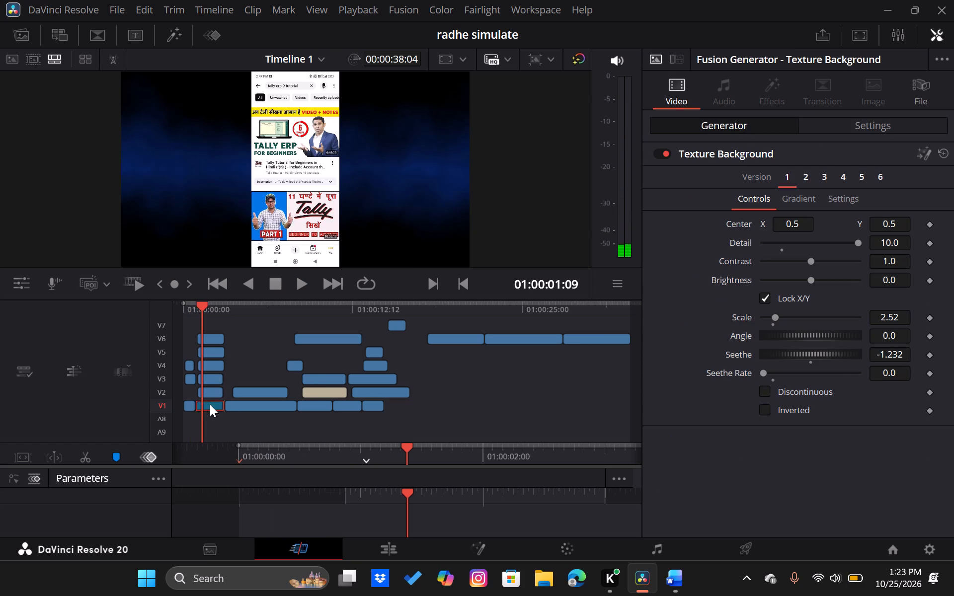
pyautogui.click(212, 394)
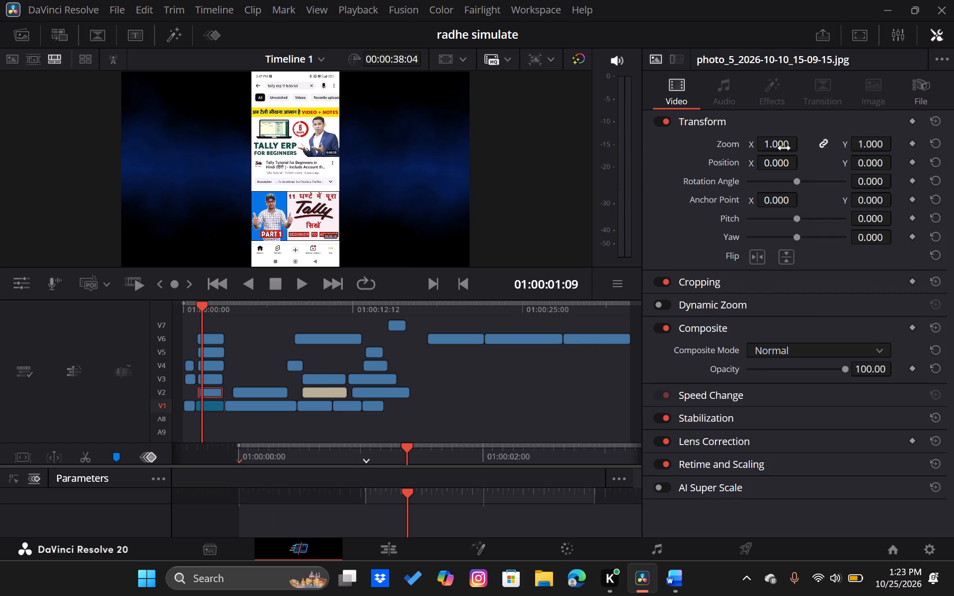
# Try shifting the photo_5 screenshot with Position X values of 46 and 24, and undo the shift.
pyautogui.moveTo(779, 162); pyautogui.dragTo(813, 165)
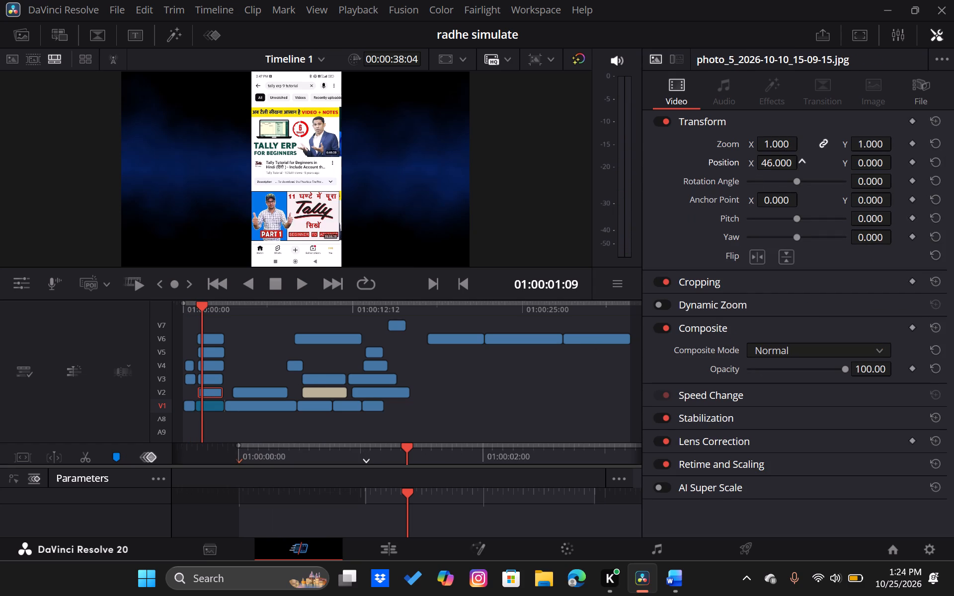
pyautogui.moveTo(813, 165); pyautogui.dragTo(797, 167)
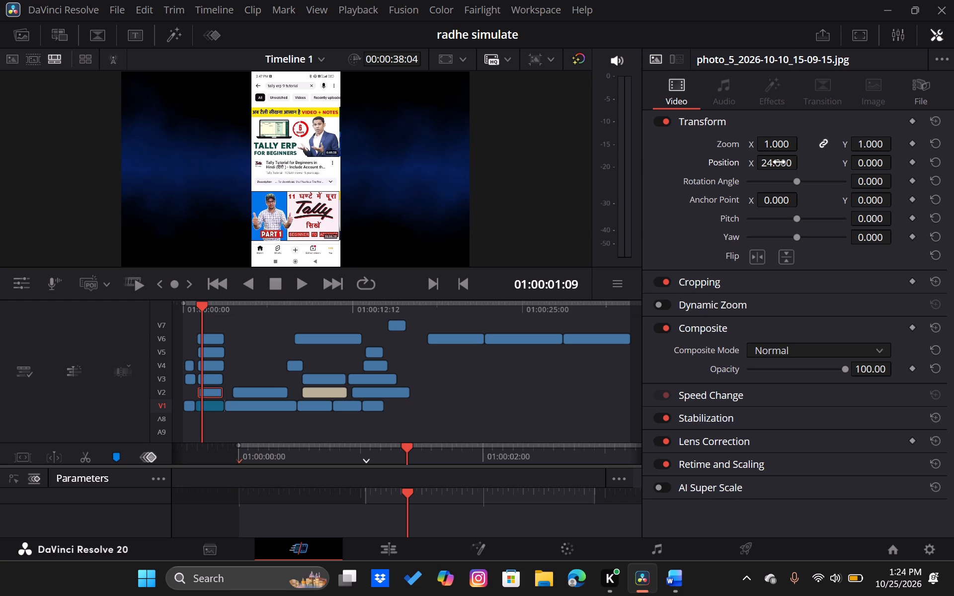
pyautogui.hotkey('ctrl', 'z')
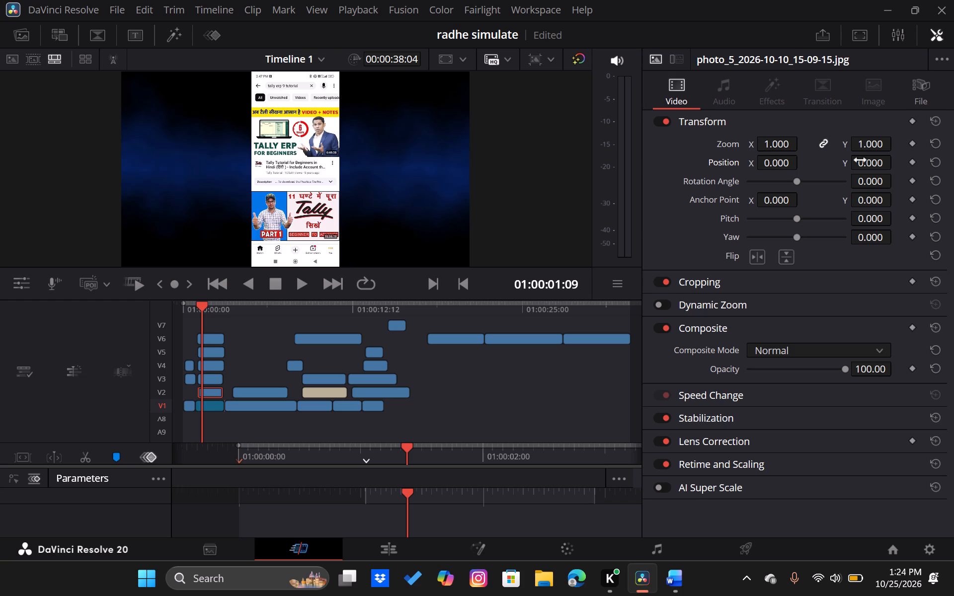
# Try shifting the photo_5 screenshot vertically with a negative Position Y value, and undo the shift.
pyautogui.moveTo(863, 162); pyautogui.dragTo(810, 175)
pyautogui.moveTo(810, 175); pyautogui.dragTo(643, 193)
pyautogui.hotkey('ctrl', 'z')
# Move the photo_4 screenshot on V6 to the right of the stack by setting its Position X to 2483.
pyautogui.click(214, 341)
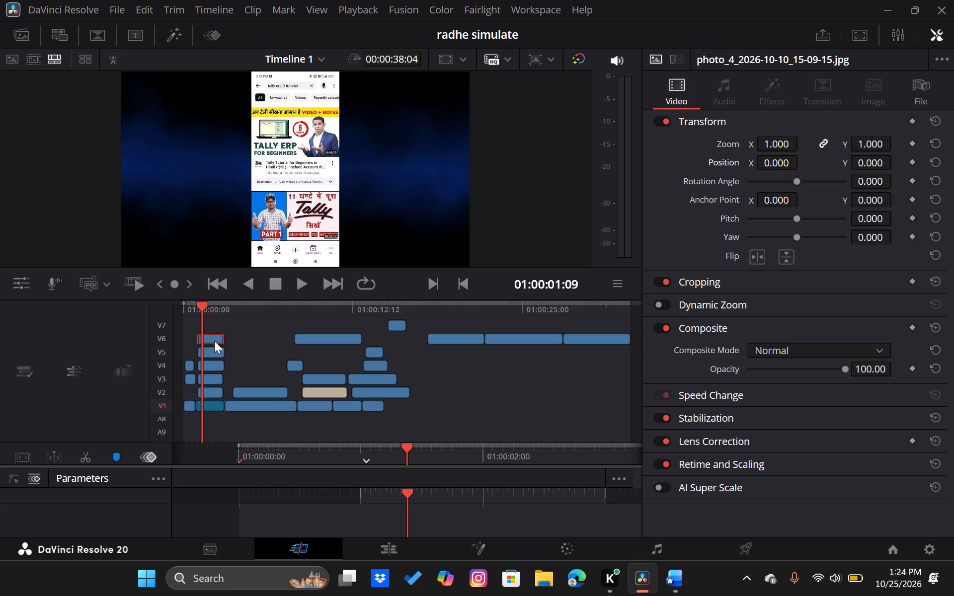
pyautogui.moveTo(780, 167); pyautogui.dragTo(811, 166)
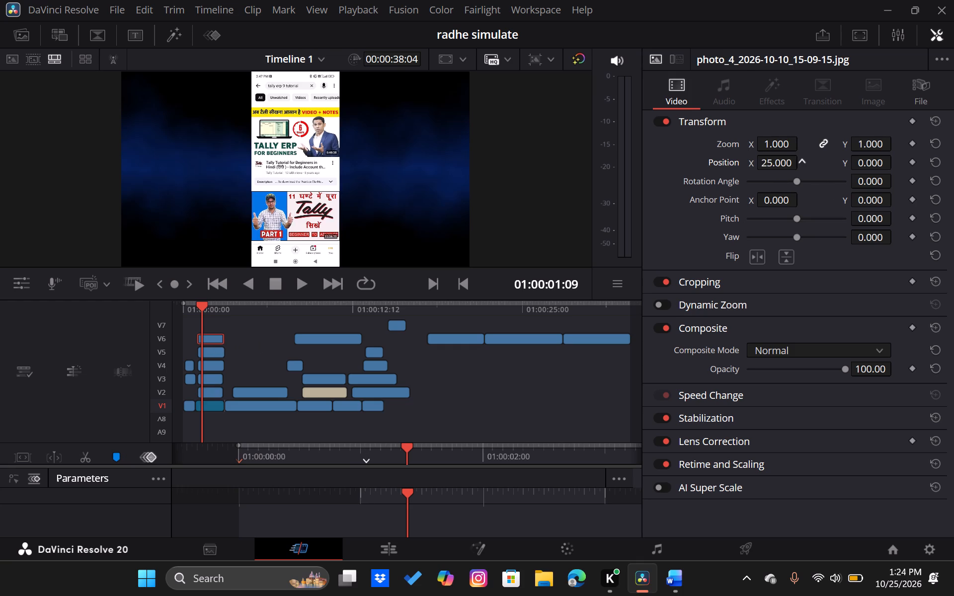
pyautogui.moveTo(811, 166); pyautogui.dragTo(539, 306)
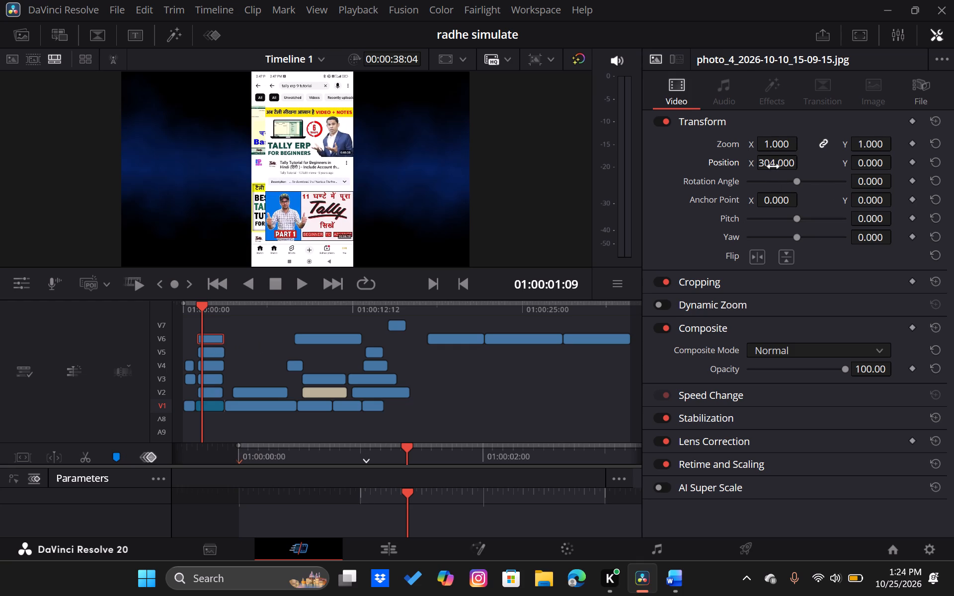
pyautogui.moveTo(771, 162); pyautogui.dragTo(559, 293)
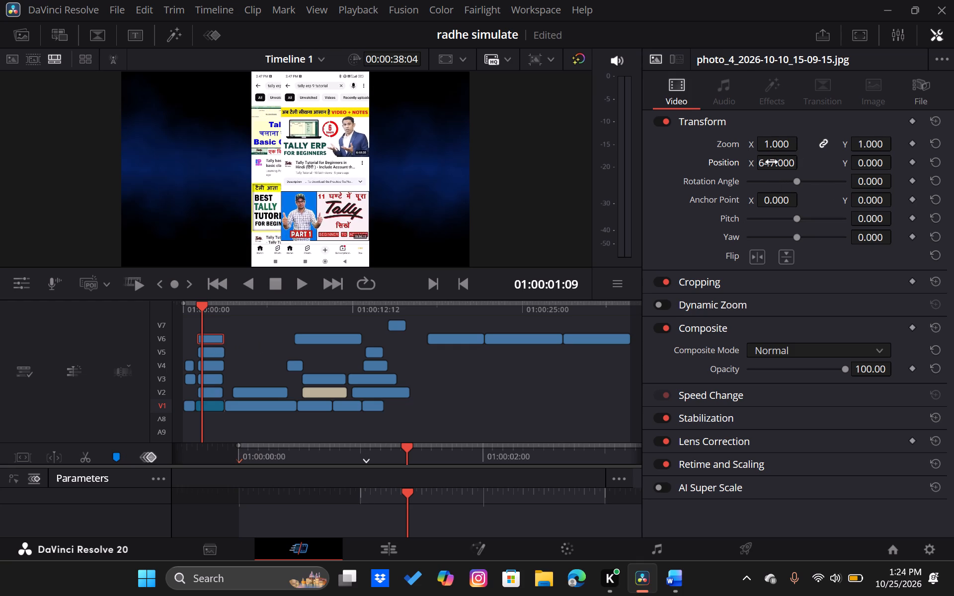
pyautogui.moveTo(772, 162); pyautogui.dragTo(953, 123)
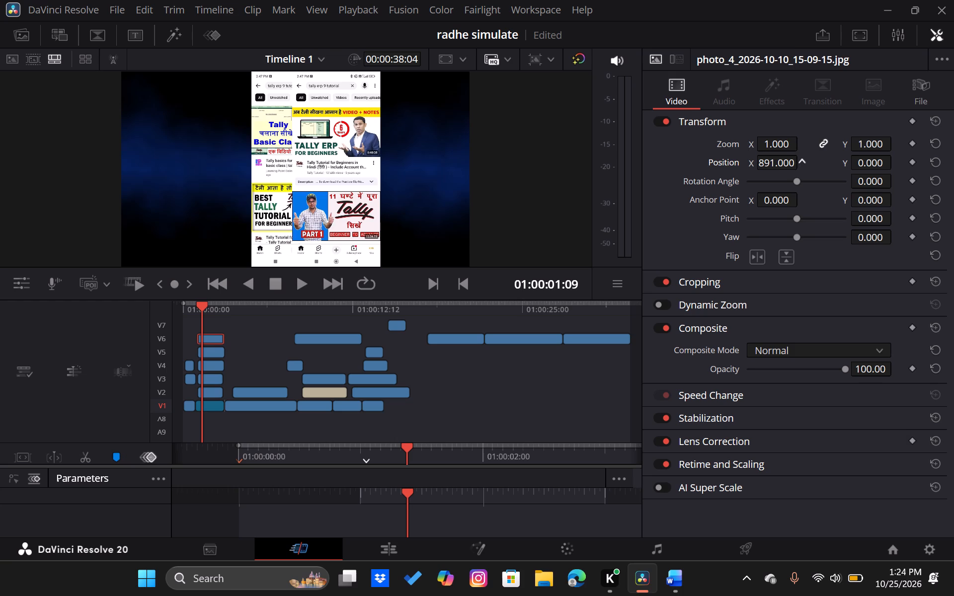
pyautogui.moveTo(953, 123); pyautogui.dragTo(953, 122)
pyautogui.moveTo(772, 162); pyautogui.dragTo(819, 253)
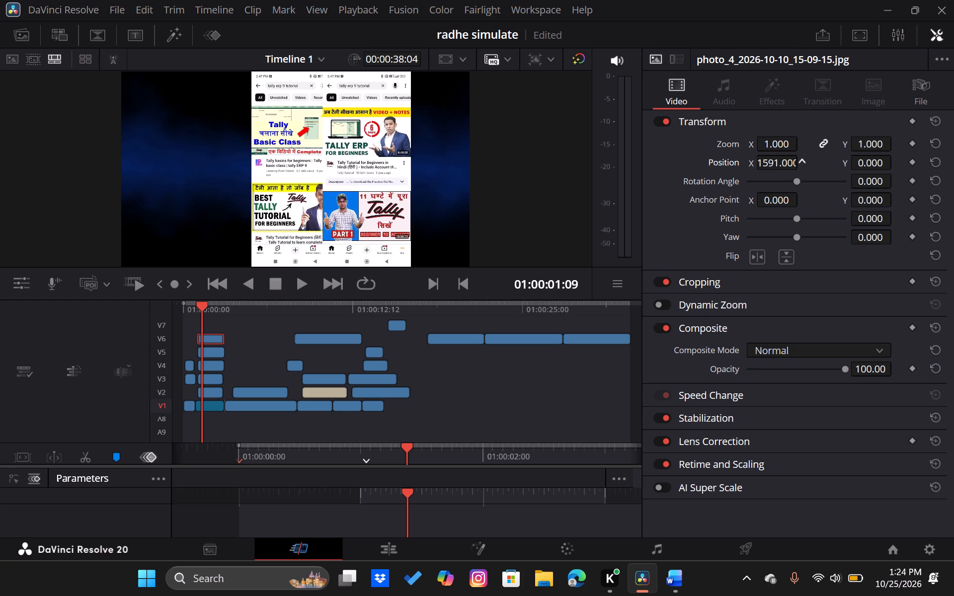
pyautogui.moveTo(772, 162); pyautogui.dragTo(775, 273)
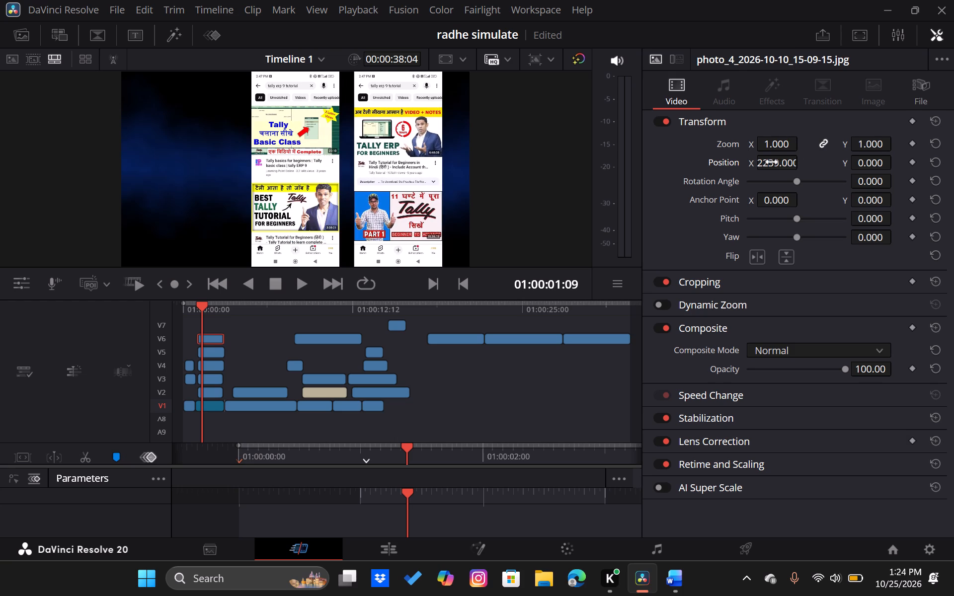
pyautogui.moveTo(772, 162); pyautogui.dragTo(780, 290)
pyautogui.moveTo(772, 162); pyautogui.dragTo(897, 322)
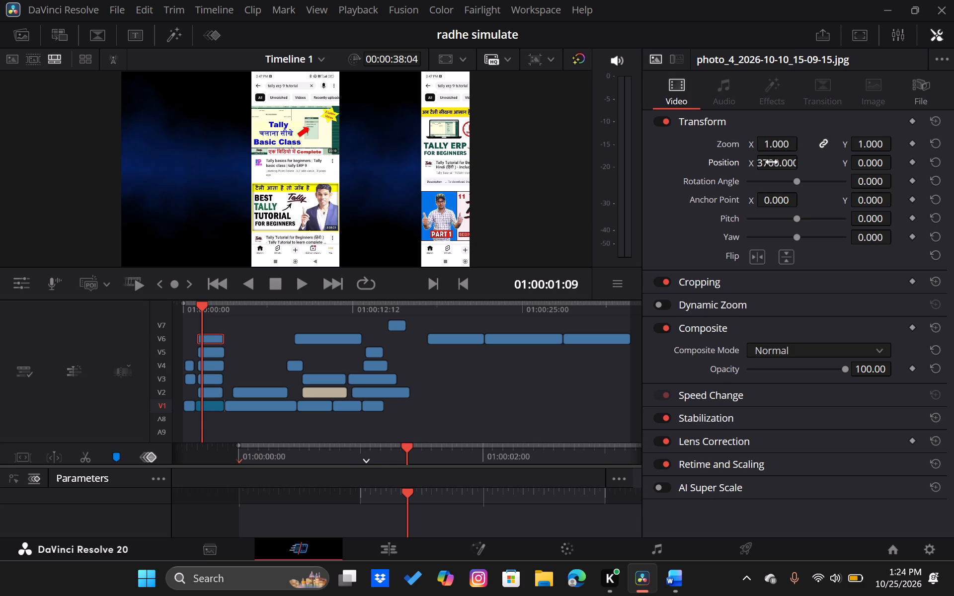
pyautogui.moveTo(772, 162); pyautogui.dragTo(763, 163)
pyautogui.moveTo(763, 163); pyautogui.dragTo(726, 165)
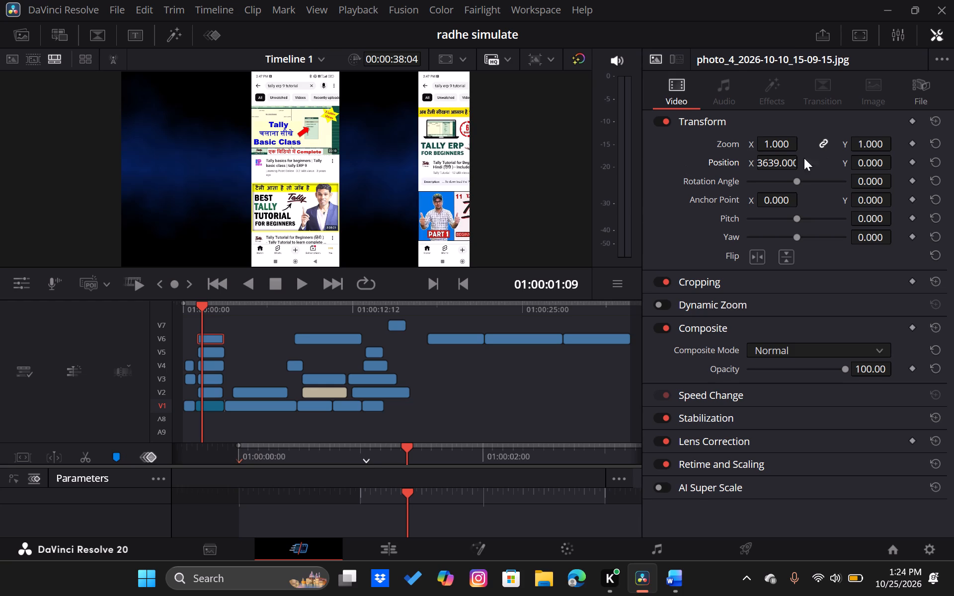
pyautogui.moveTo(789, 165); pyautogui.dragTo(354, 228)
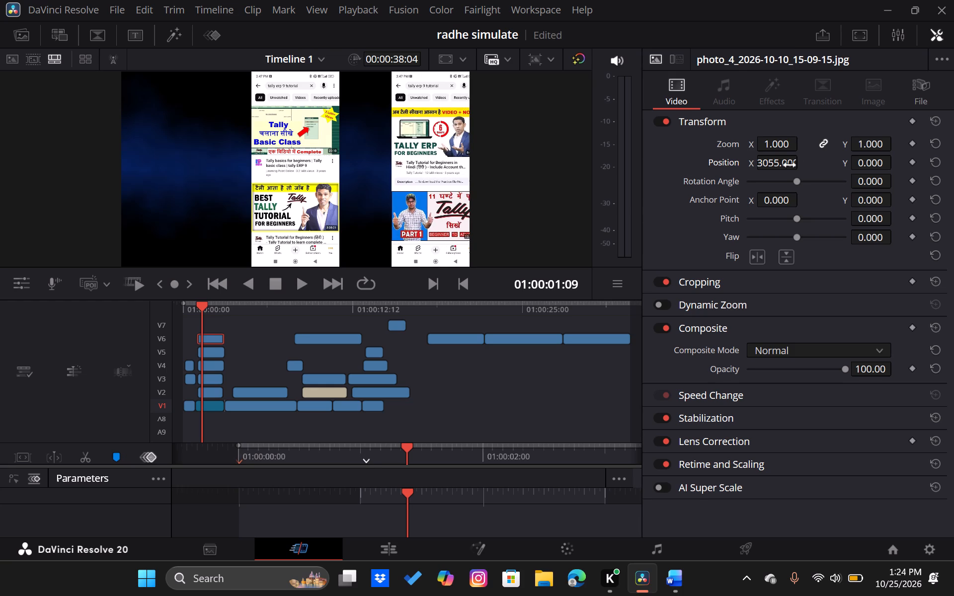
pyautogui.moveTo(790, 165); pyautogui.dragTo(343, 267)
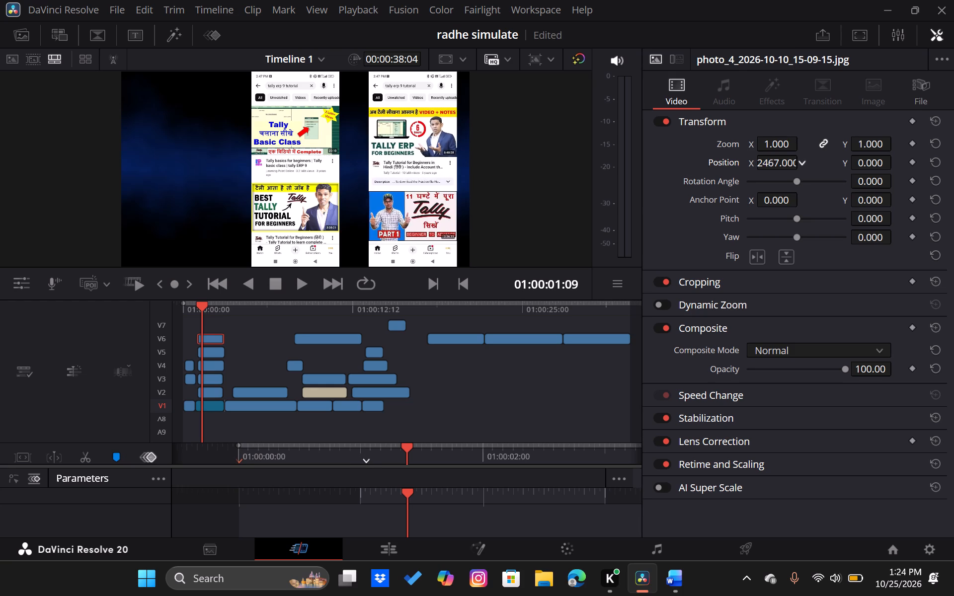
pyautogui.moveTo(343, 267); pyautogui.dragTo(363, 269)
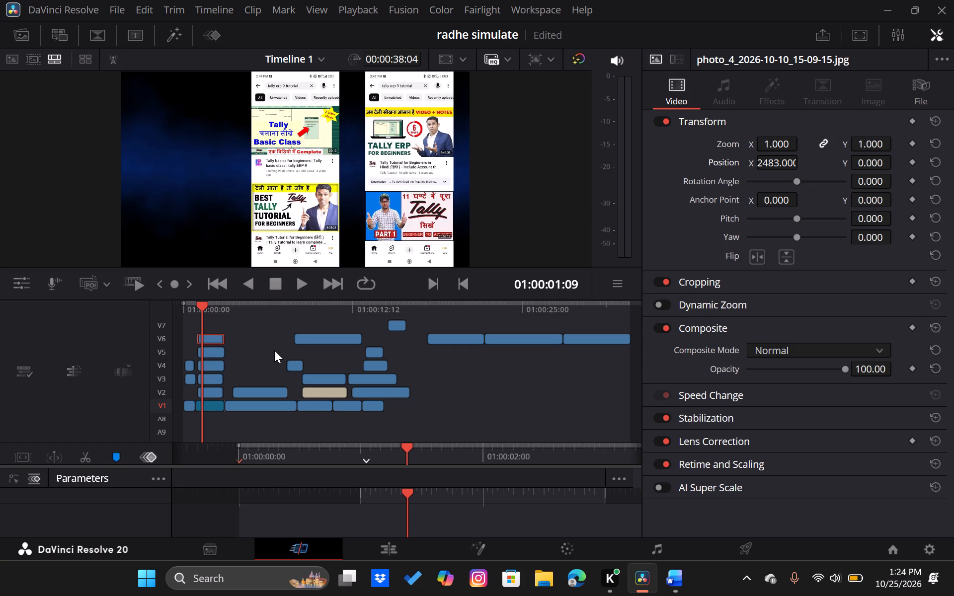
# Crop all five stacked screenshots on V2 to V6 together, with Crop Top 197.9 and Crop Bottom 494.7.
pyautogui.moveTo(222, 326); pyautogui.dragTo(214, 389)
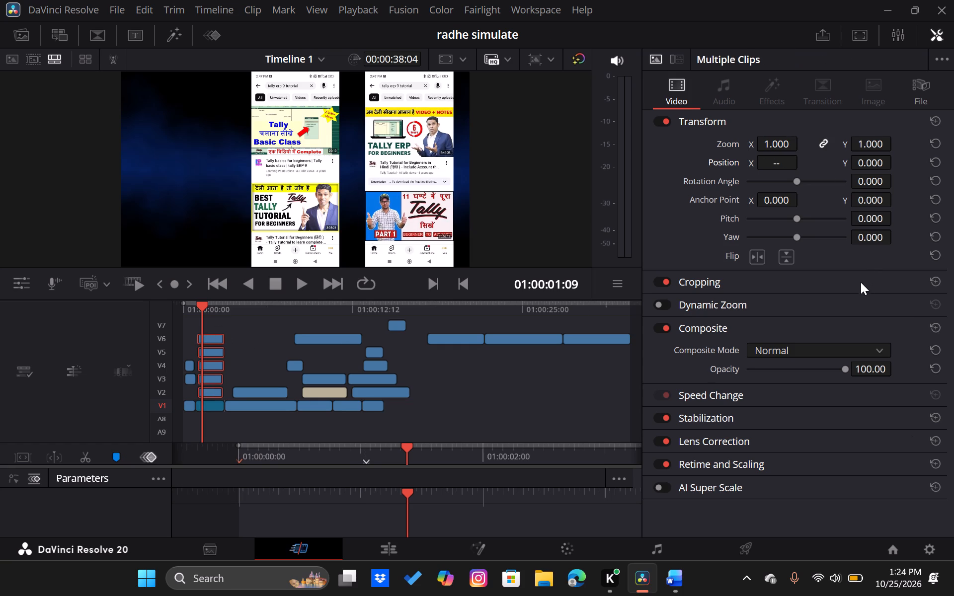
pyautogui.click(860, 284)
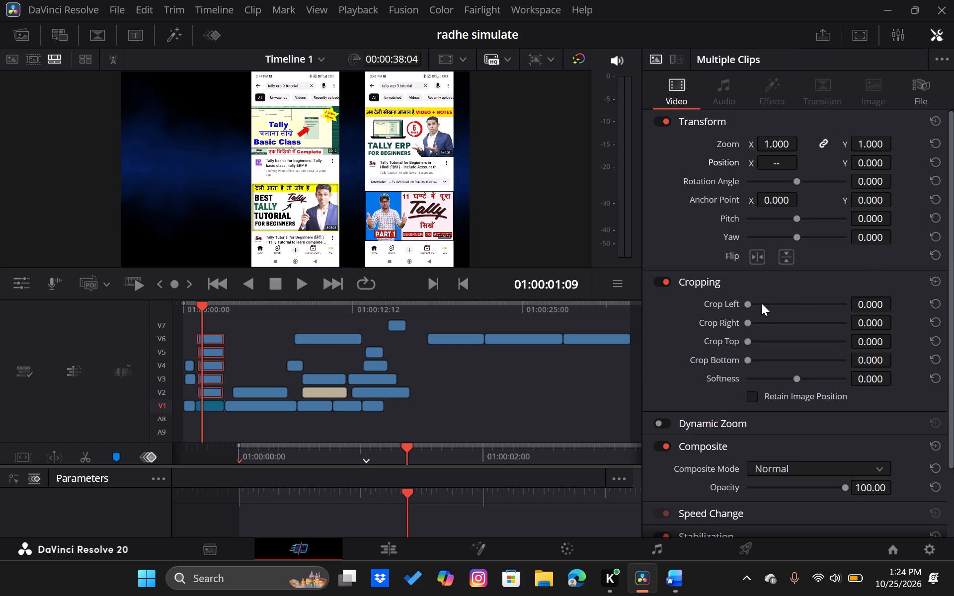
pyautogui.moveTo(748, 304); pyautogui.dragTo(738, 302)
pyautogui.moveTo(748, 343); pyautogui.dragTo(769, 351)
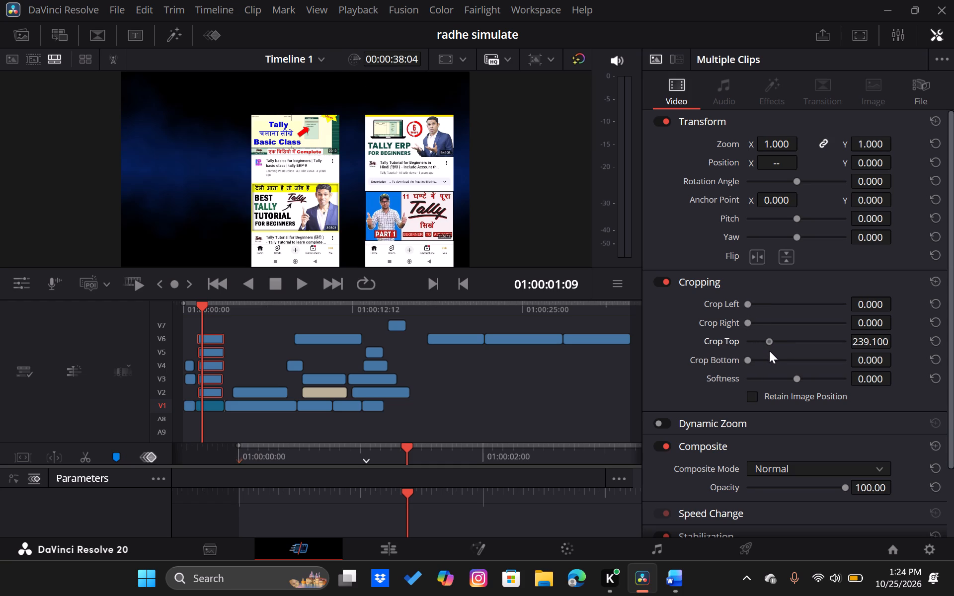
pyautogui.moveTo(769, 351); pyautogui.dragTo(765, 352)
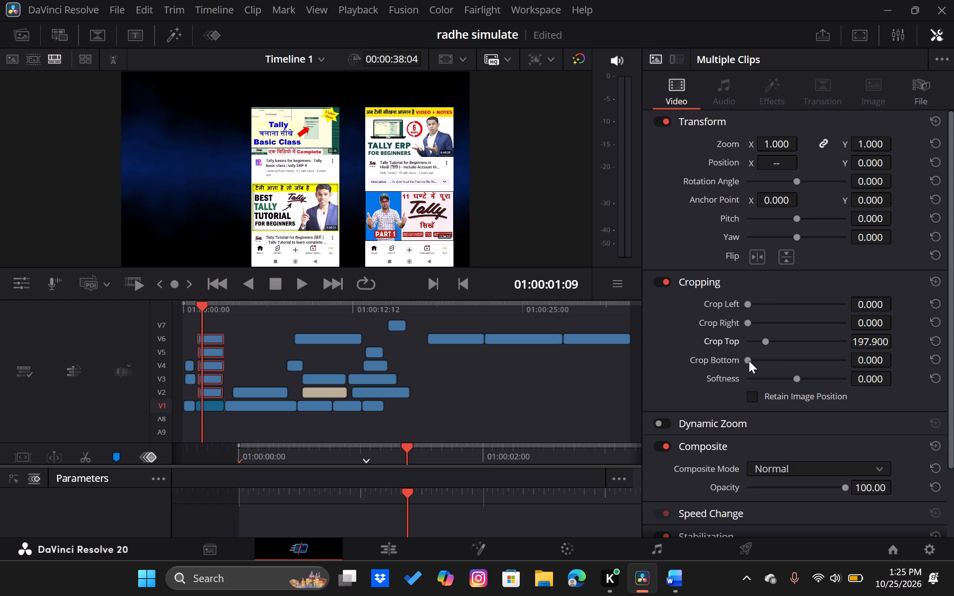
pyautogui.moveTo(747, 360); pyautogui.dragTo(793, 365)
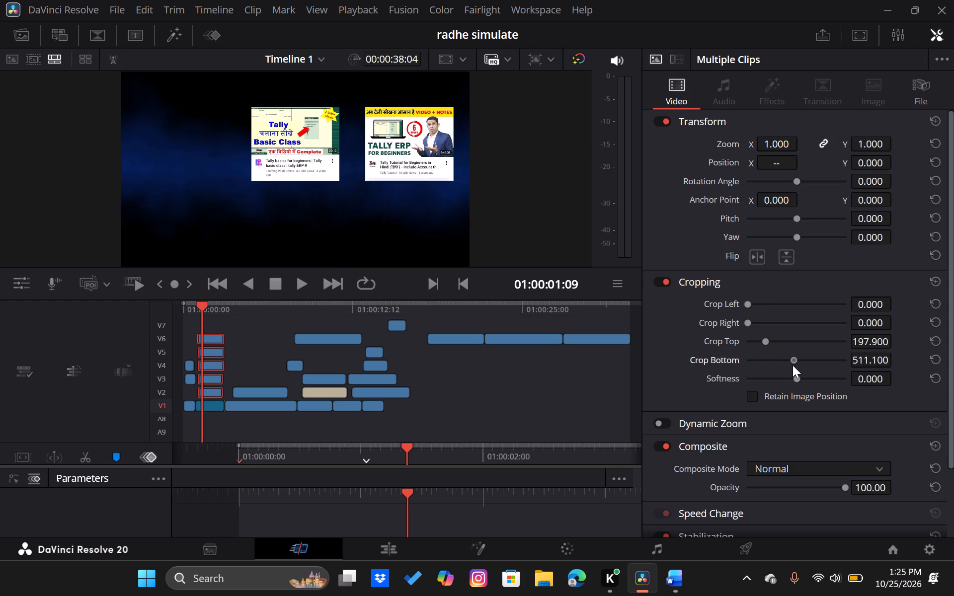
pyautogui.moveTo(793, 365); pyautogui.dragTo(790, 365)
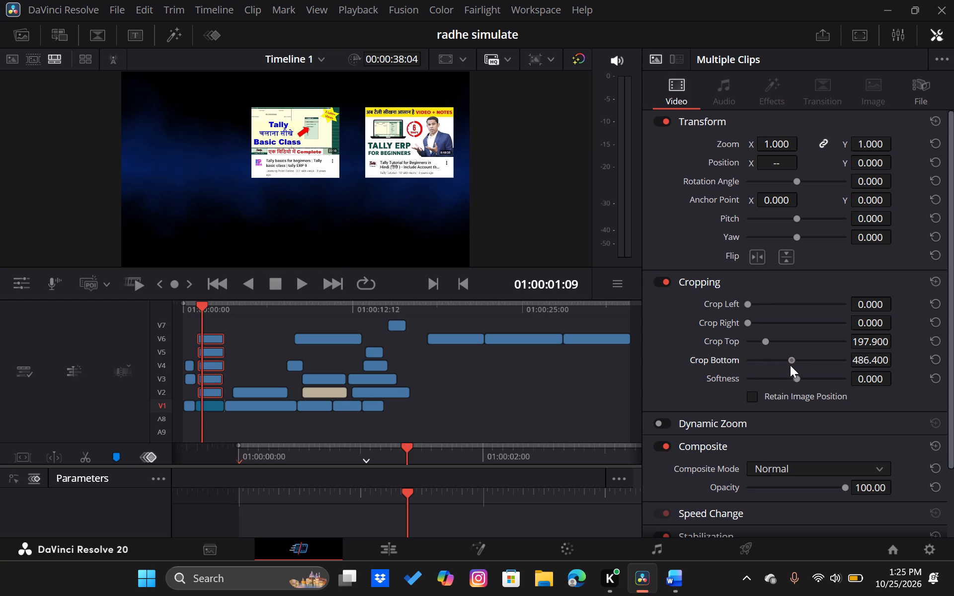
pyautogui.moveTo(790, 365); pyautogui.dragTo(791, 364)
# Set the crop Softness of the five stacked screenshots to 8.4 after trying both extremes, and deselect the clips.
pyautogui.moveTo(796, 378); pyautogui.dragTo(807, 378)
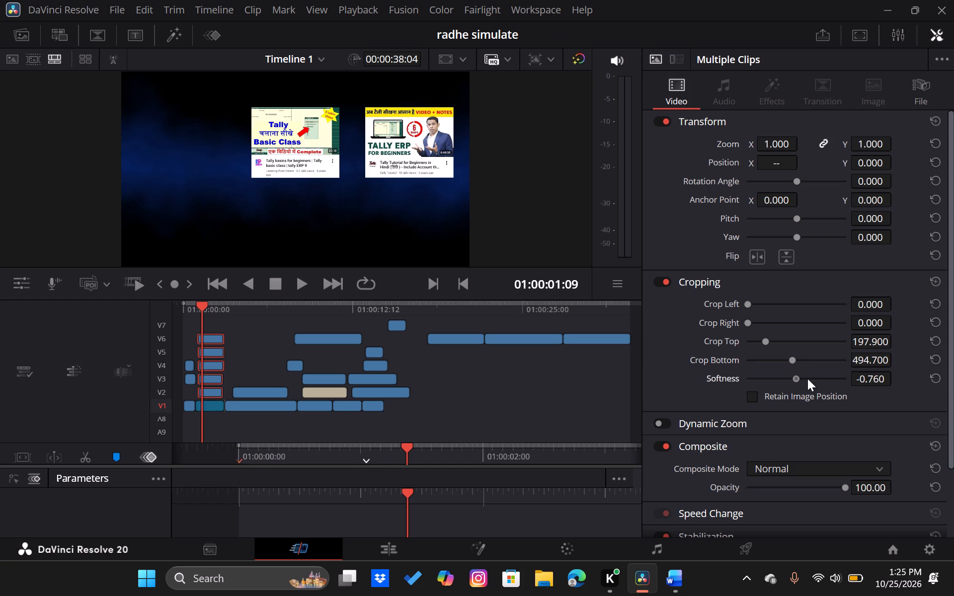
pyautogui.moveTo(807, 378); pyautogui.dragTo(862, 377)
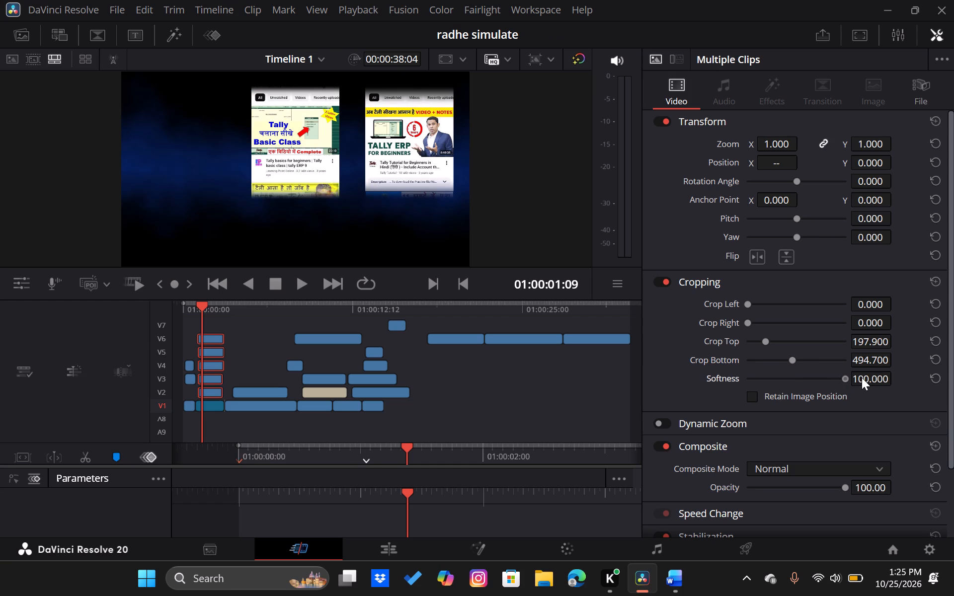
pyautogui.moveTo(862, 377); pyautogui.dragTo(726, 385)
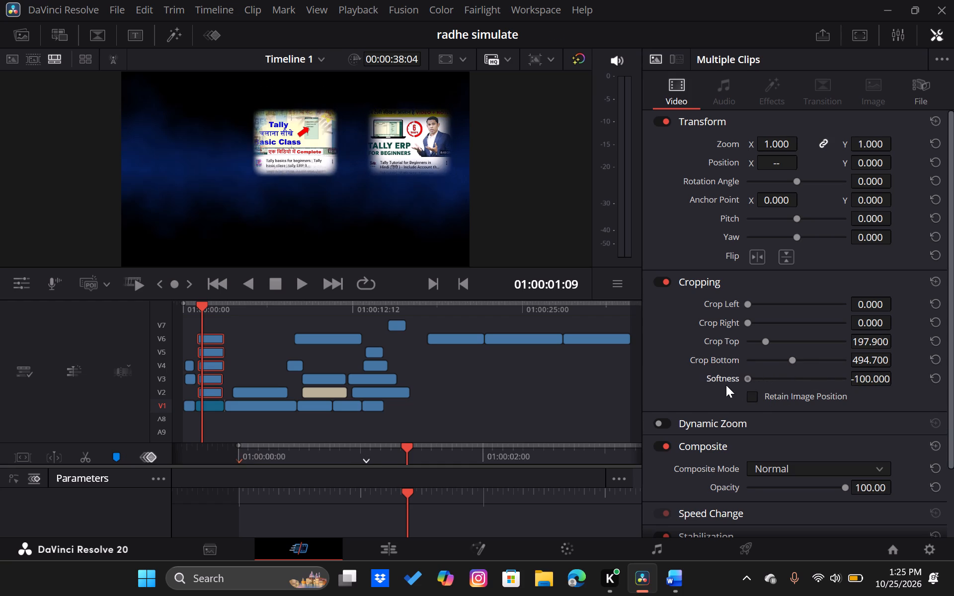
pyautogui.moveTo(726, 385); pyautogui.dragTo(766, 384)
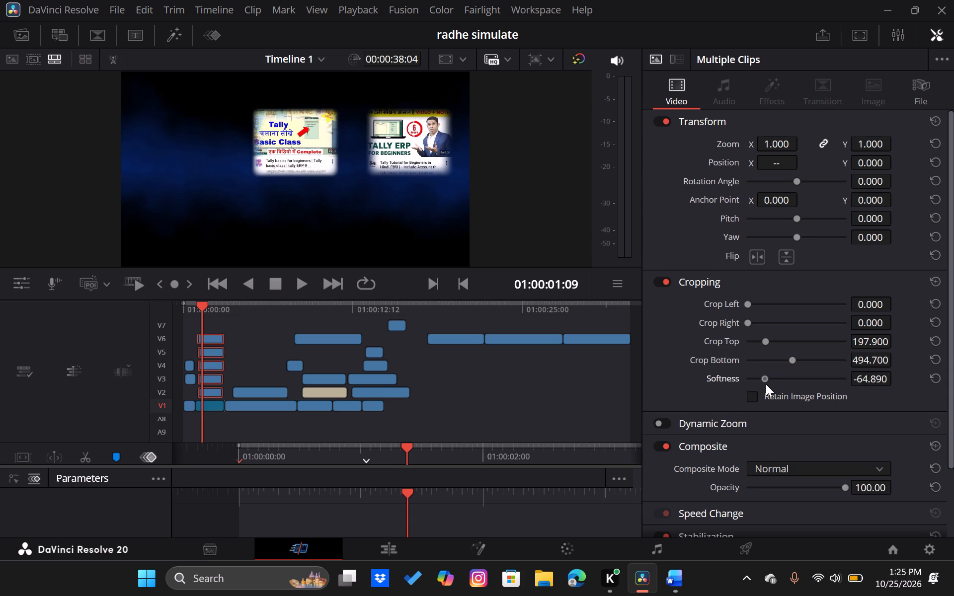
pyautogui.moveTo(766, 384); pyautogui.dragTo(798, 378)
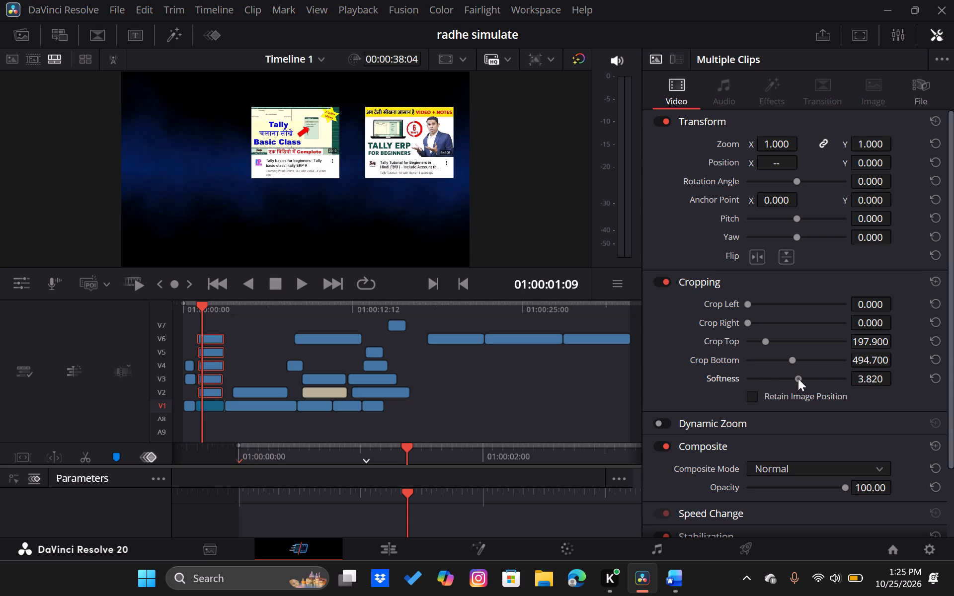
pyautogui.moveTo(798, 378); pyautogui.dragTo(797, 378)
pyautogui.moveTo(797, 378); pyautogui.dragTo(800, 377)
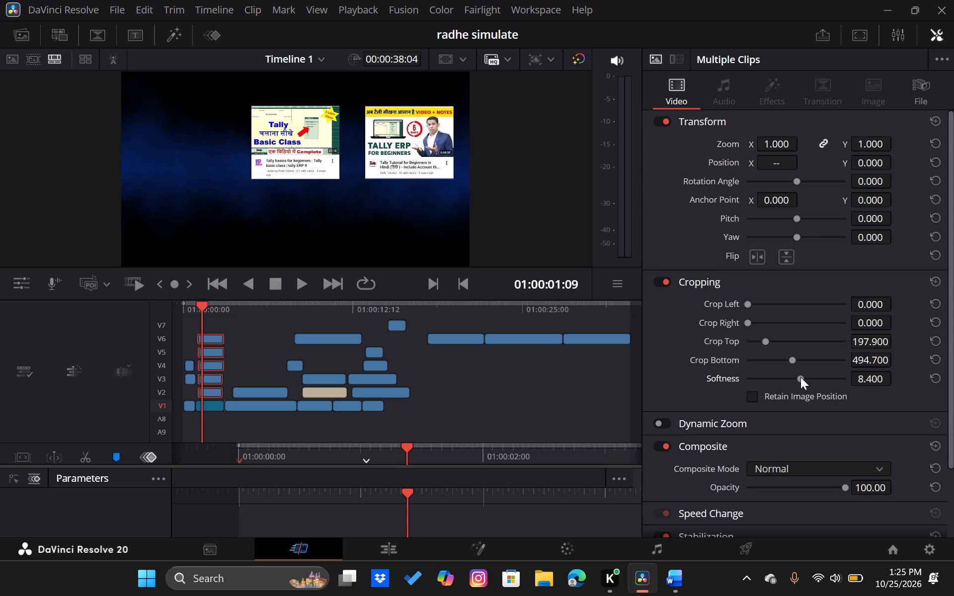
pyautogui.scroll(-2, 682, 393)
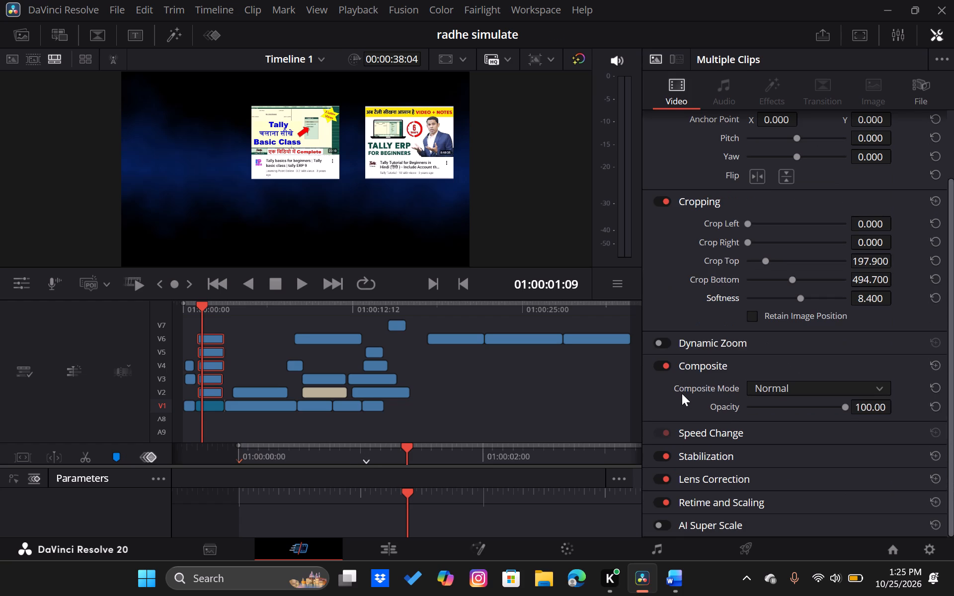
pyautogui.scroll(-1, 682, 393)
pyautogui.click(471, 418)
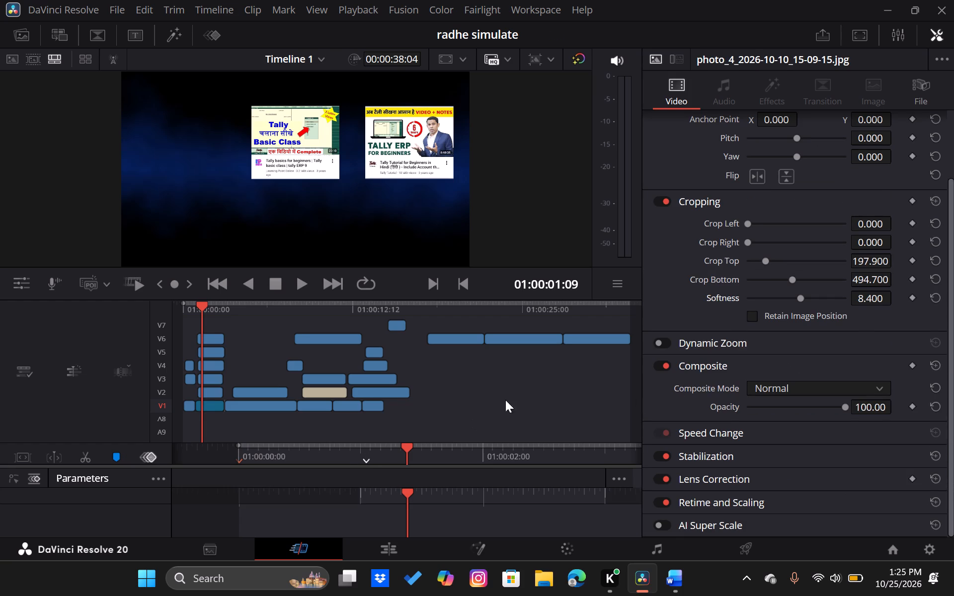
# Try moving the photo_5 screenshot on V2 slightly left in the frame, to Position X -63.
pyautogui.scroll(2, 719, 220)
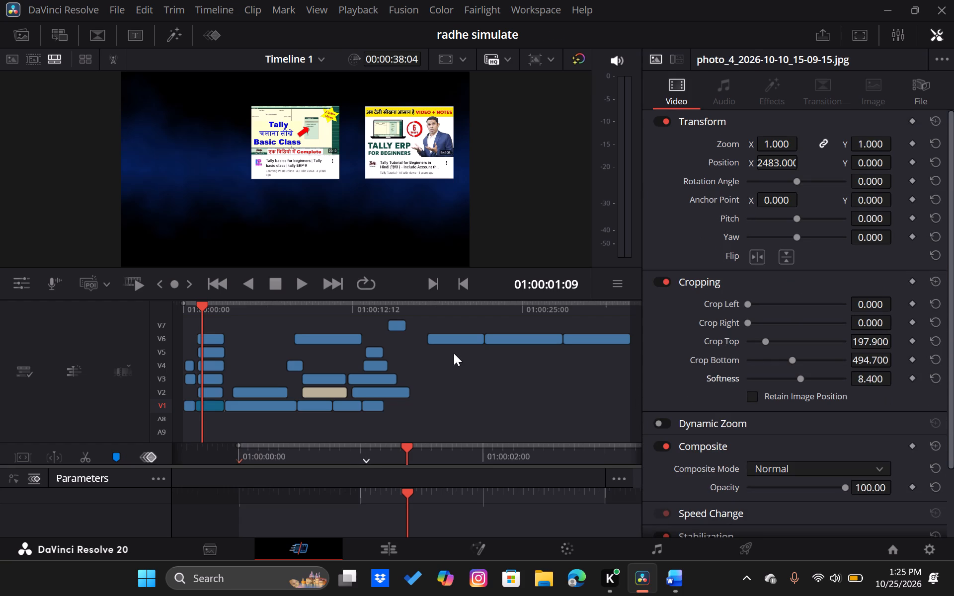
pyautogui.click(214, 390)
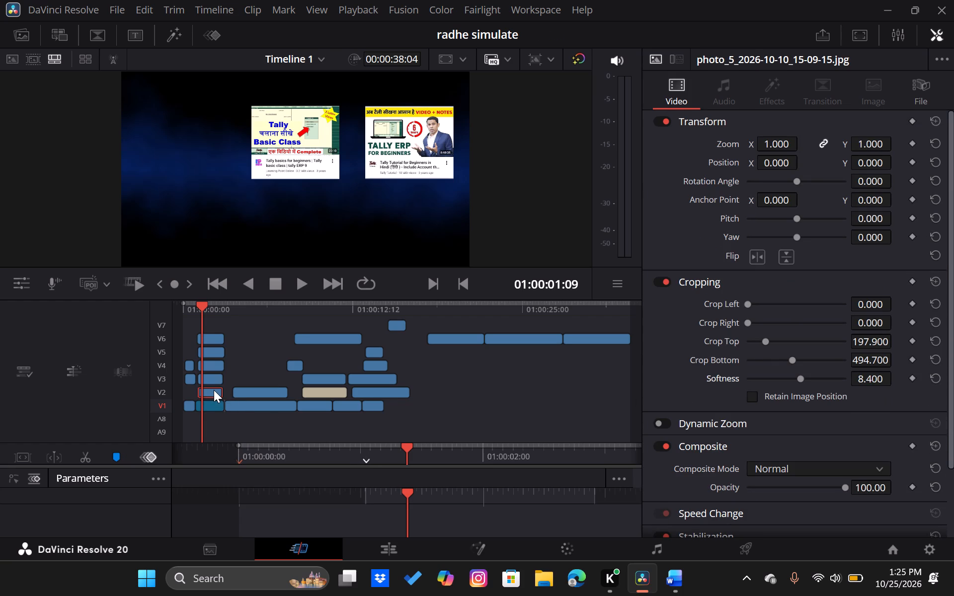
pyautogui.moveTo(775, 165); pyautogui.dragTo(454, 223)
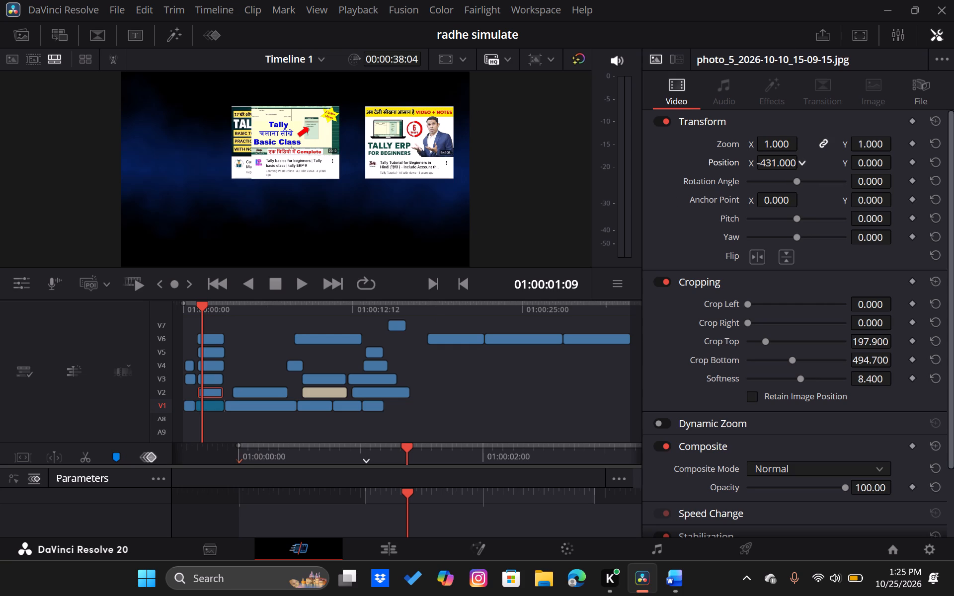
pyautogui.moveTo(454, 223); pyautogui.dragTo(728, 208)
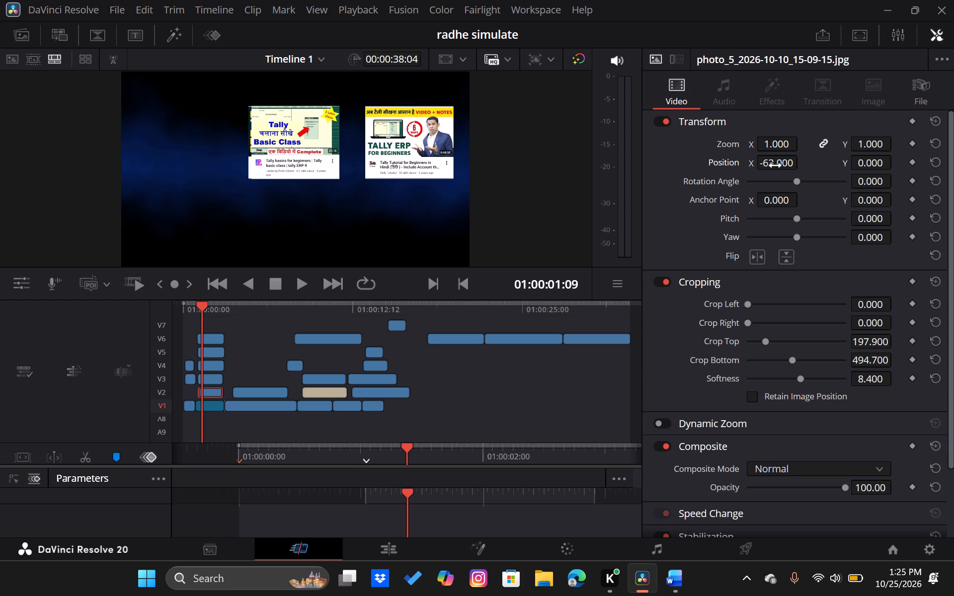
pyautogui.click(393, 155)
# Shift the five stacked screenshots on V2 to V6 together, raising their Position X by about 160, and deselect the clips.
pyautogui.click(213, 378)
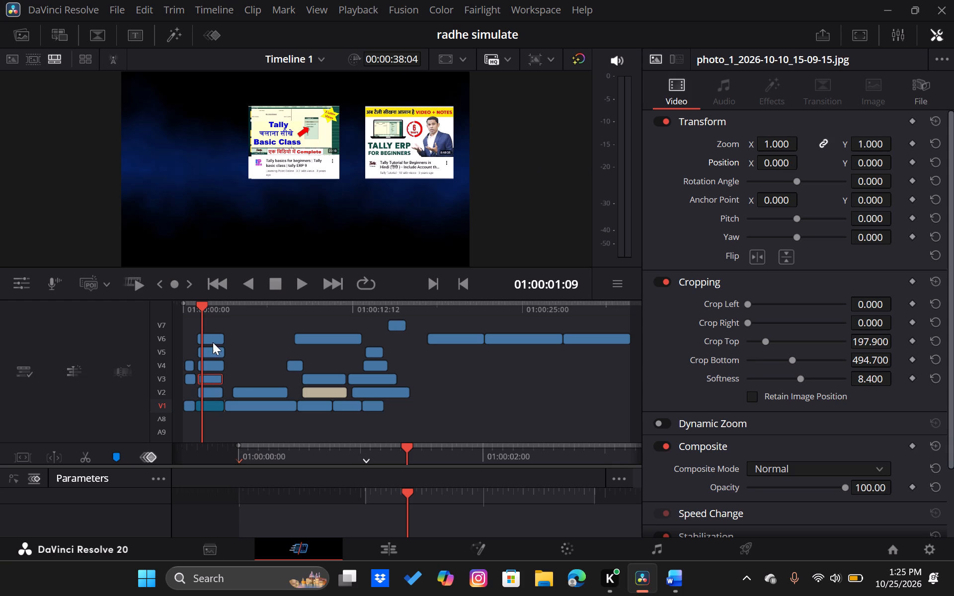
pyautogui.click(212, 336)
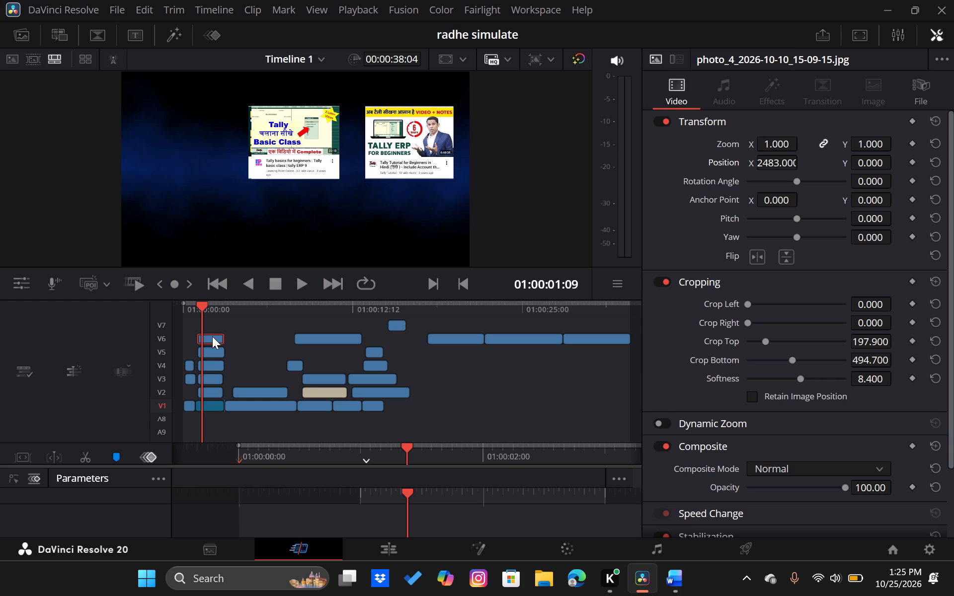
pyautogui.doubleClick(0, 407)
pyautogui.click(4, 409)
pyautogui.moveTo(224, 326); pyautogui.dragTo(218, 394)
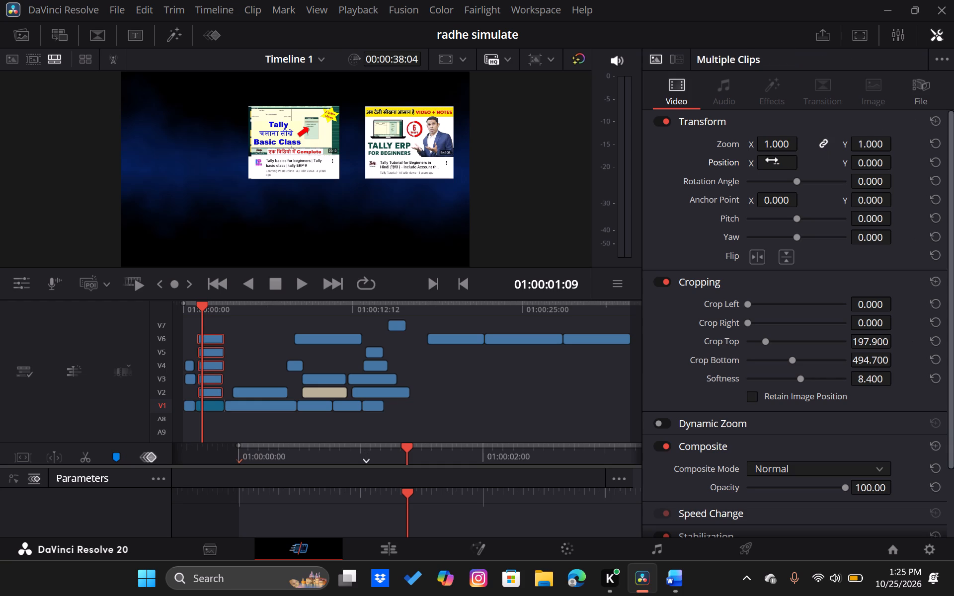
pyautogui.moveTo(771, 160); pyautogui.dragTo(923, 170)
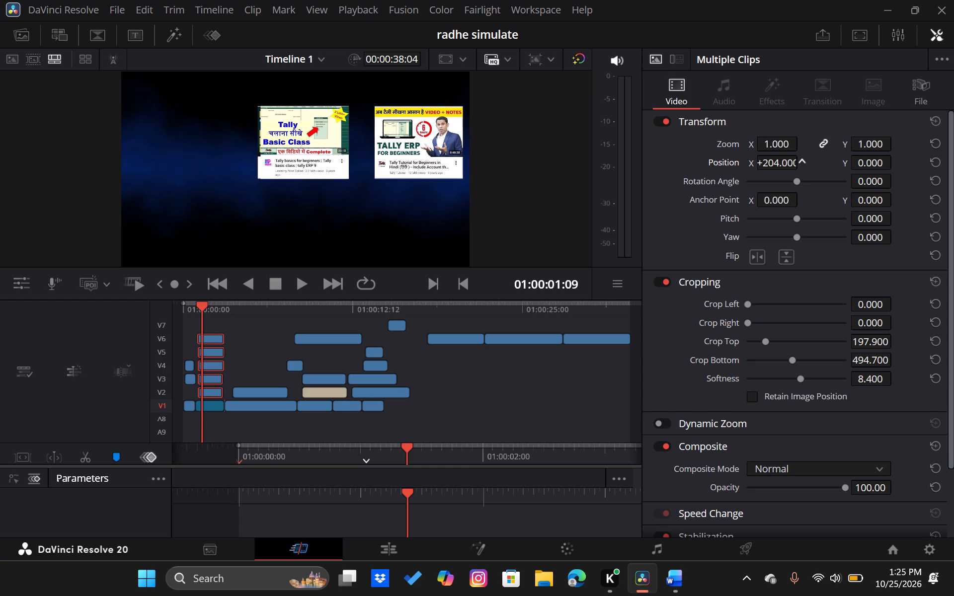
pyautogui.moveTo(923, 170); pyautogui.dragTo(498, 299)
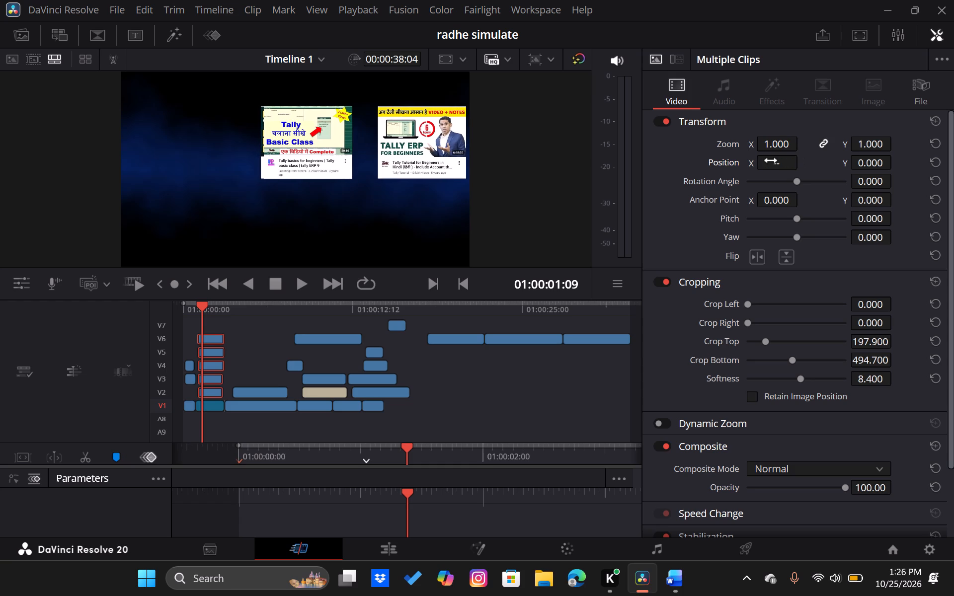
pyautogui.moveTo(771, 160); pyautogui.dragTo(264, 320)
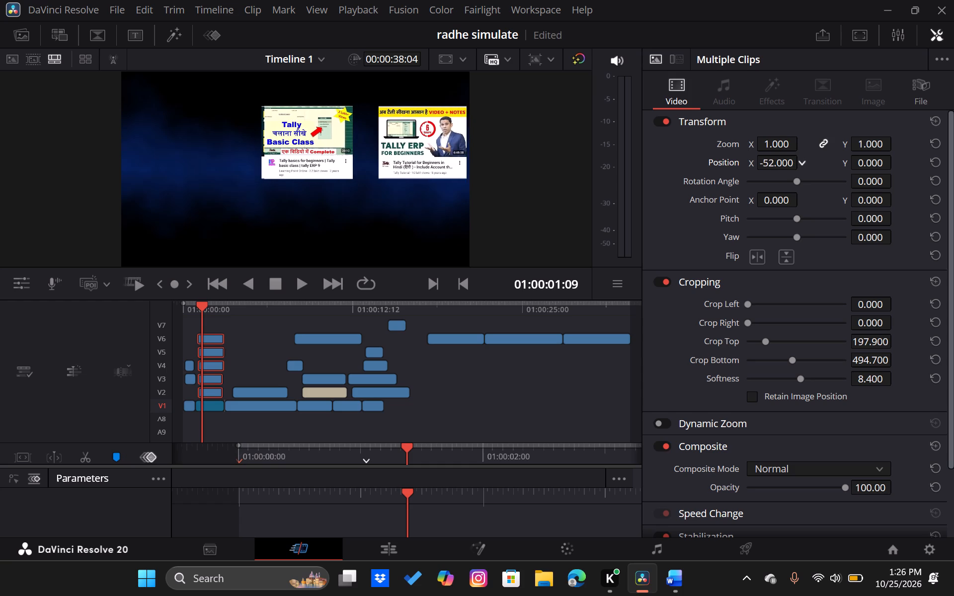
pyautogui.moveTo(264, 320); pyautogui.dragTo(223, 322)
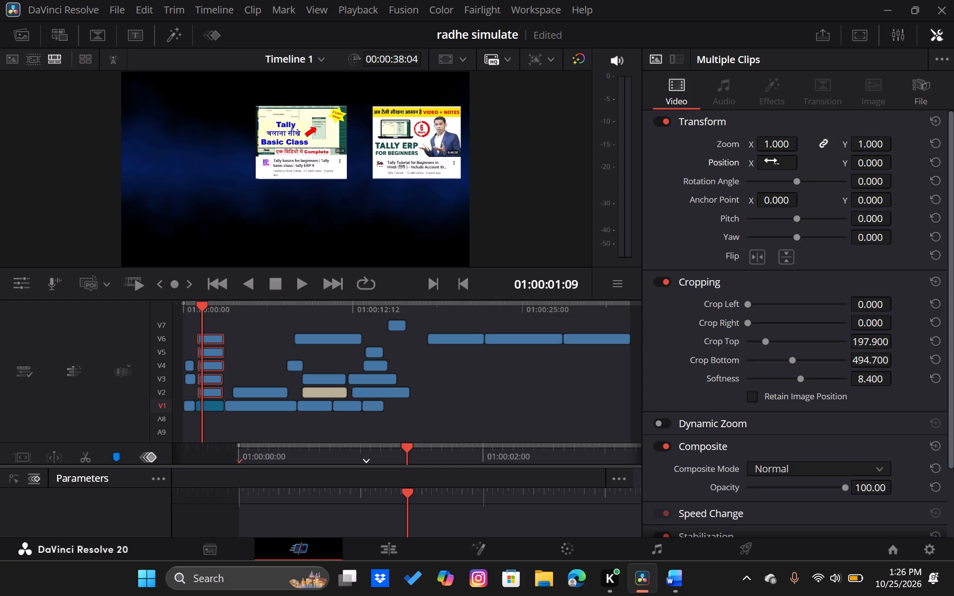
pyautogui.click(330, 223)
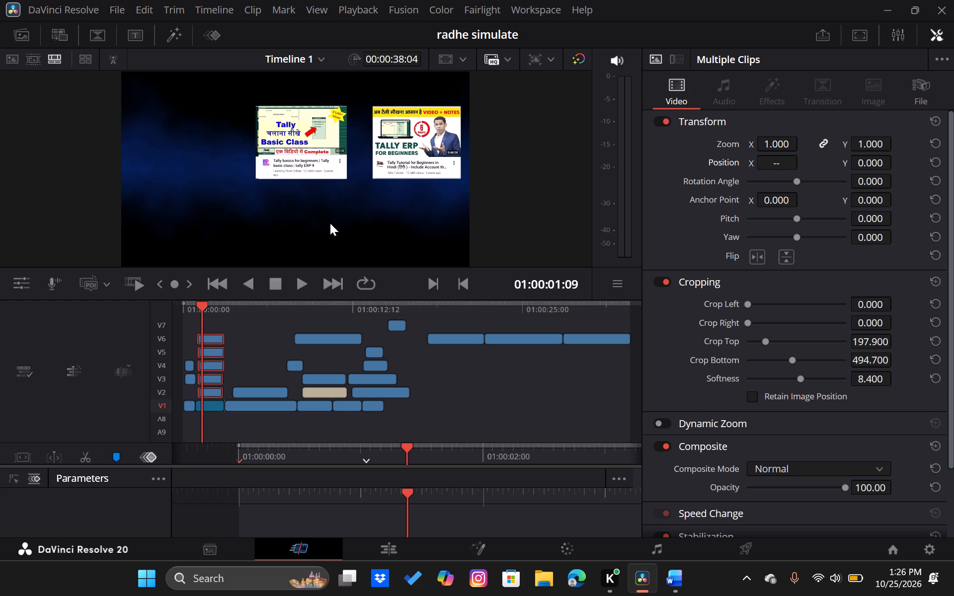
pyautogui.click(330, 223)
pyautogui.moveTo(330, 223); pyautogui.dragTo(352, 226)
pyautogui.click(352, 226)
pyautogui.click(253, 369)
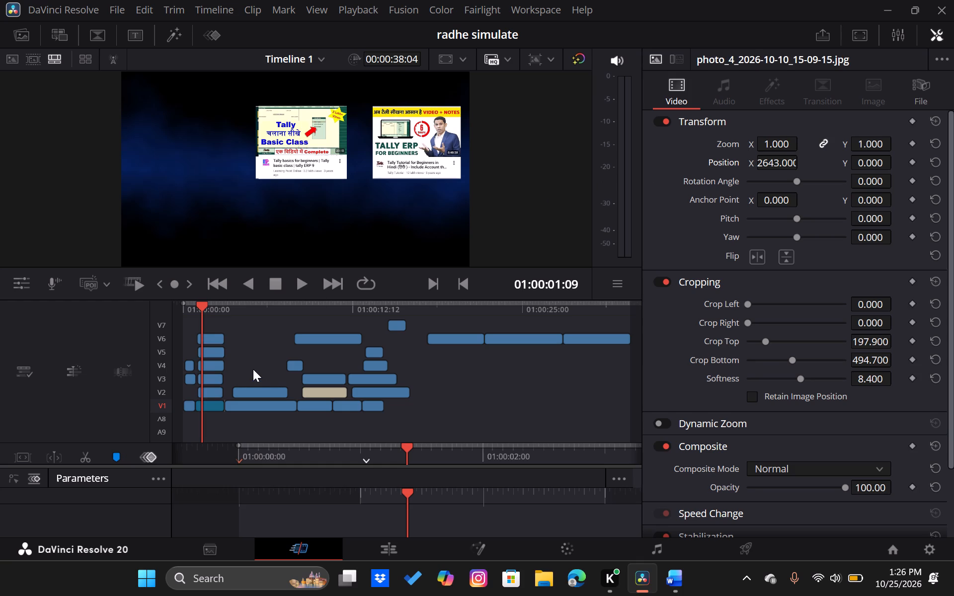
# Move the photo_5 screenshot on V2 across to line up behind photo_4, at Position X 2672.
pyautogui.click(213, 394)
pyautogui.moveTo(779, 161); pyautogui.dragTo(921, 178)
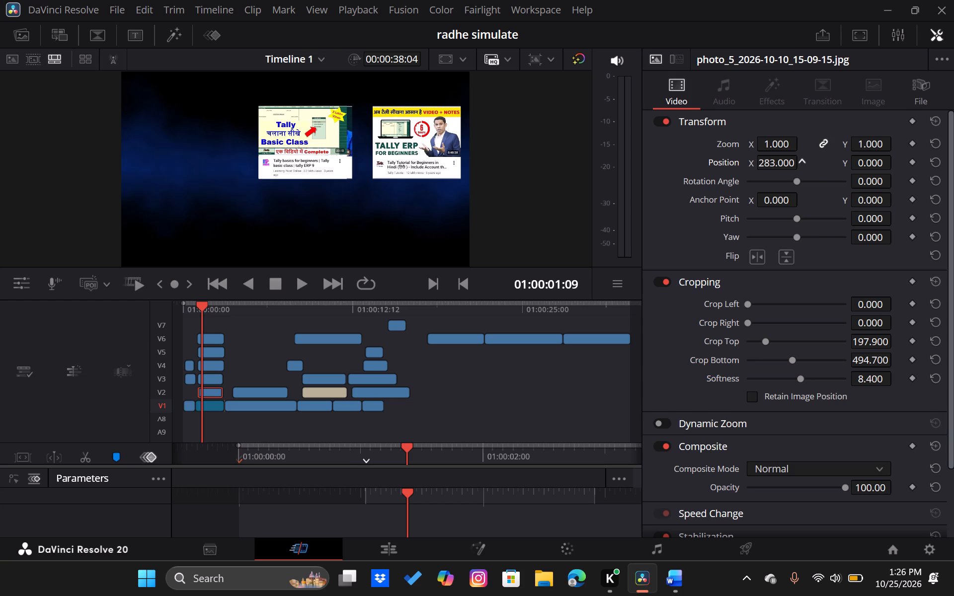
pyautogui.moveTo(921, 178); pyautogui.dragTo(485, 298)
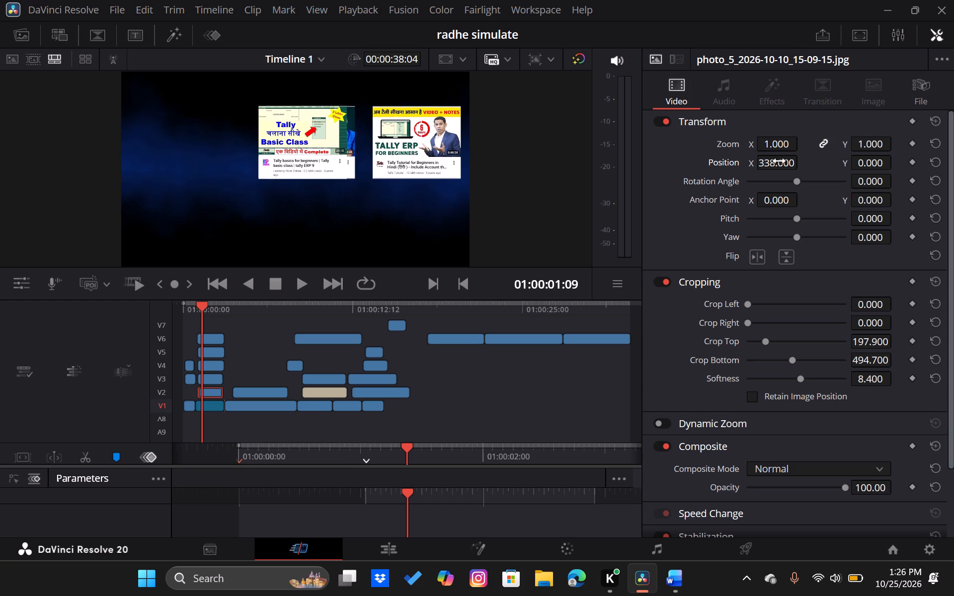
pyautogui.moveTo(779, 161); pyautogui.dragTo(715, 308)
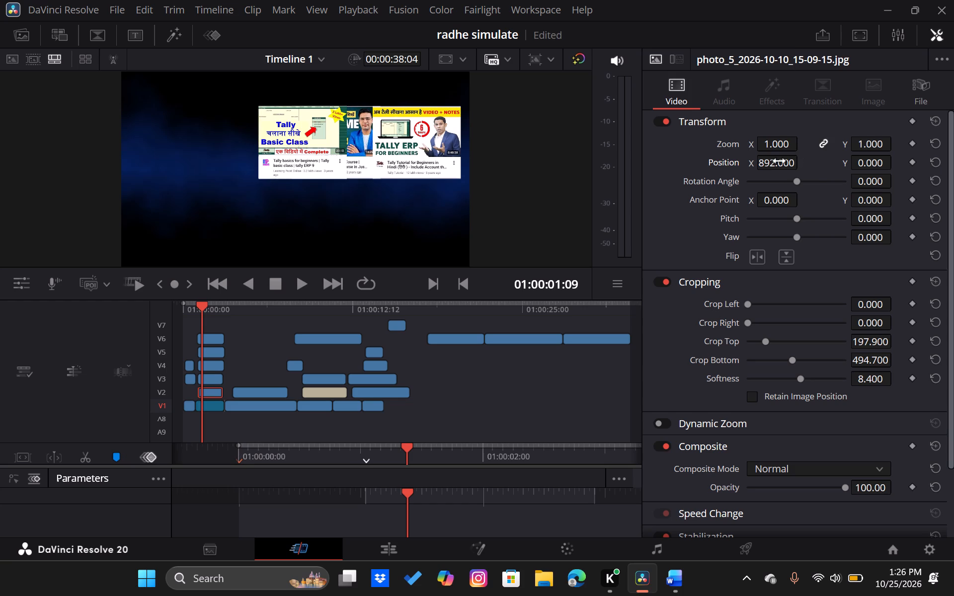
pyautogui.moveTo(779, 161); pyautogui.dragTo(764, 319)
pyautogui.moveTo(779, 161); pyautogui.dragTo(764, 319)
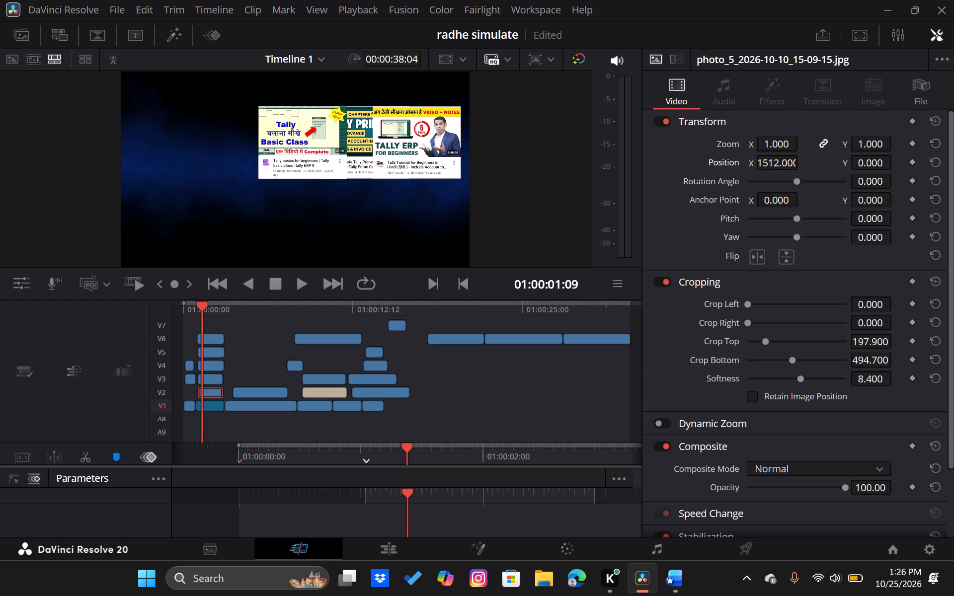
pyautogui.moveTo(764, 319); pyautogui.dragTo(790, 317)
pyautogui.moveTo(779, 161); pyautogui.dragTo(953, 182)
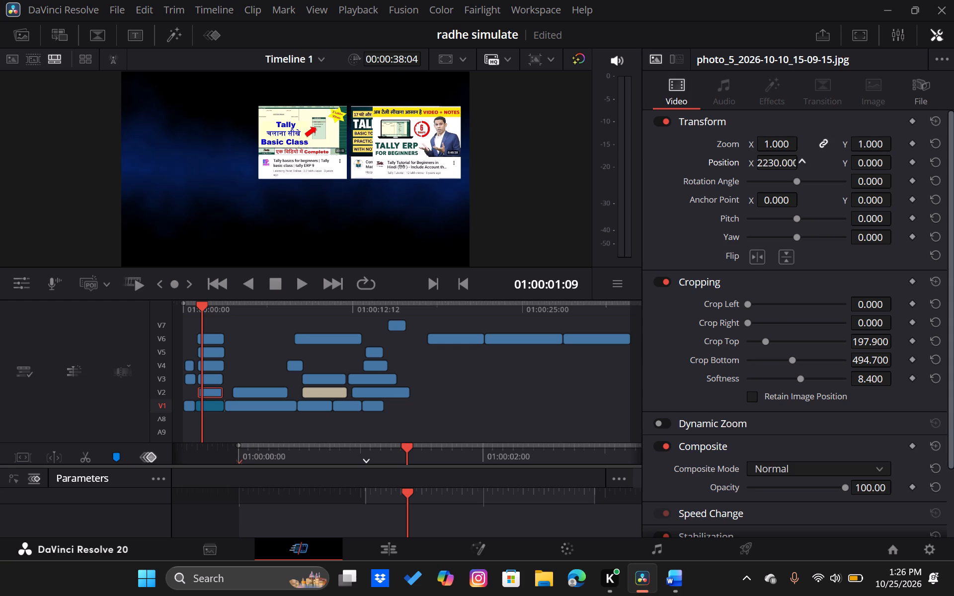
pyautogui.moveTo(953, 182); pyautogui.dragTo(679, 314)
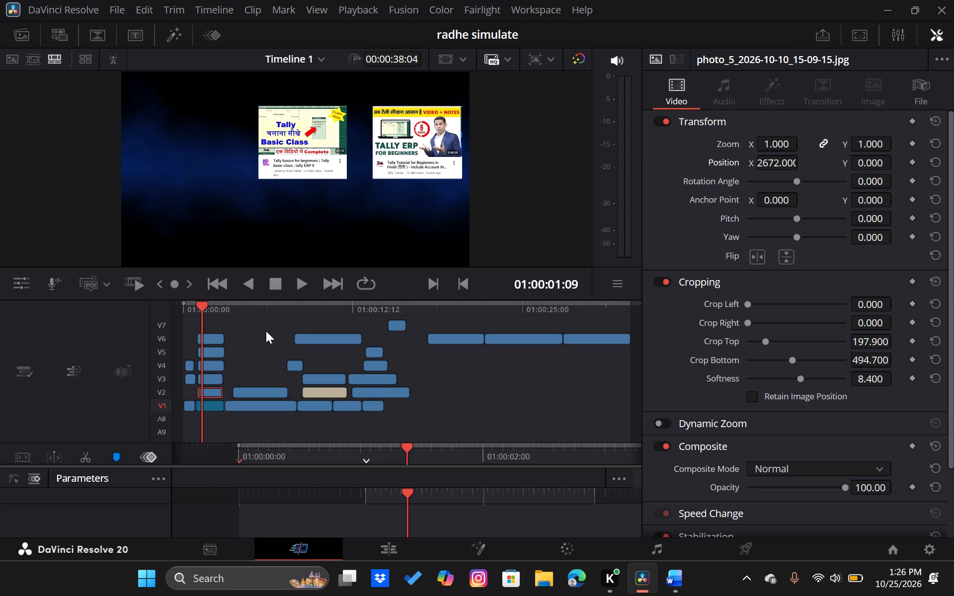
# Reset the Position of all five stacked screenshots on V2 to V6 together.
pyautogui.click(215, 378)
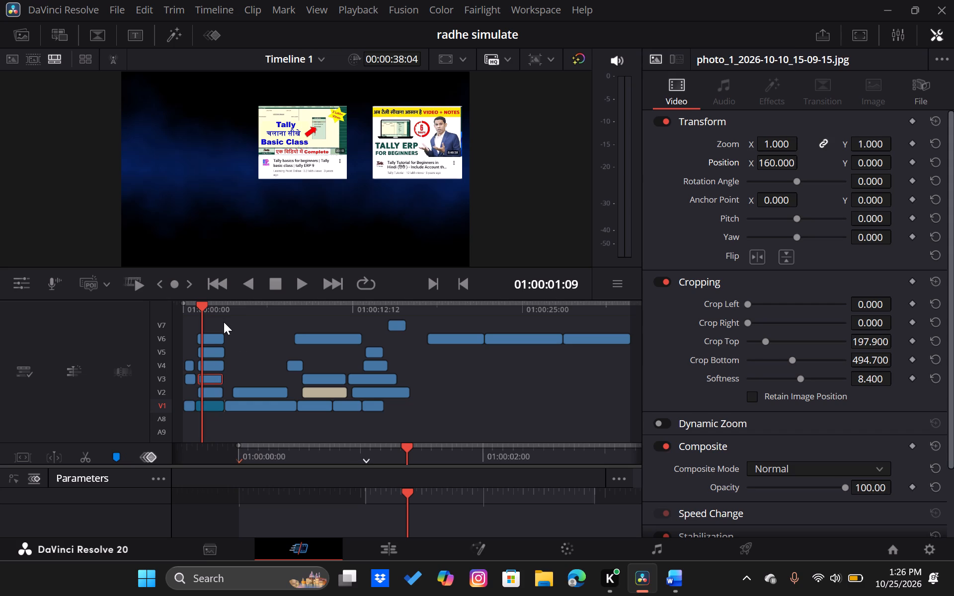
pyautogui.moveTo(224, 322); pyautogui.dragTo(218, 388)
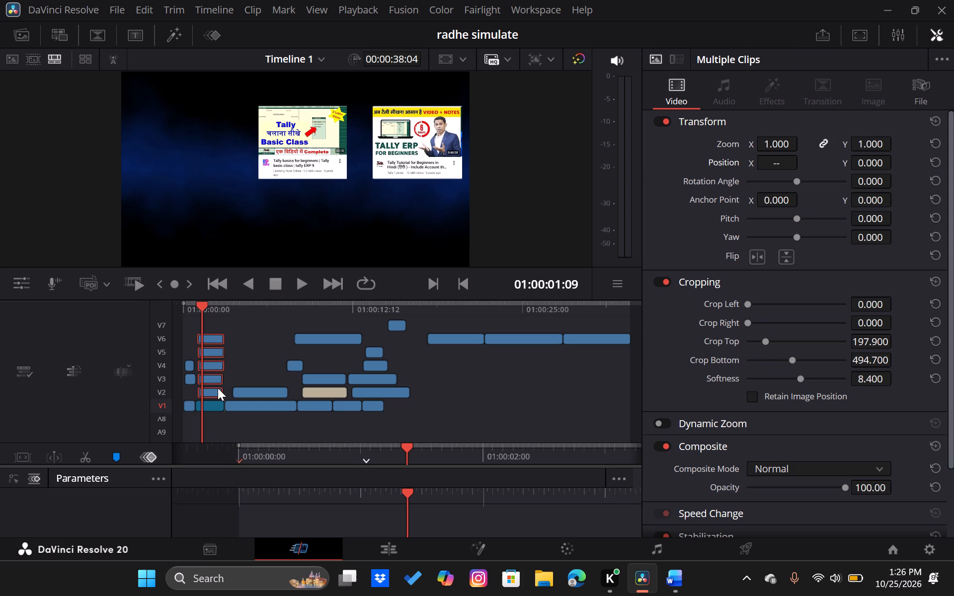
pyautogui.click(938, 162)
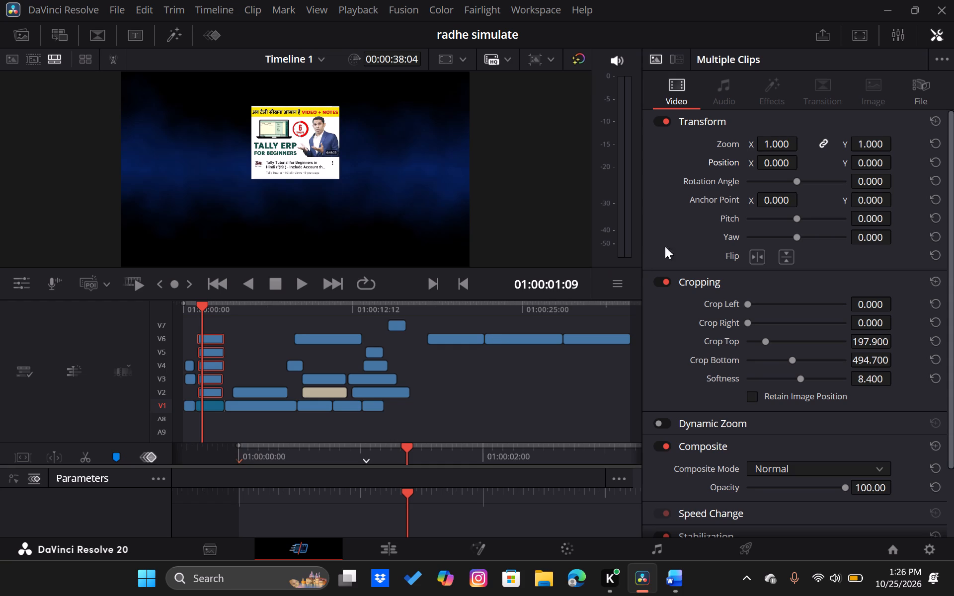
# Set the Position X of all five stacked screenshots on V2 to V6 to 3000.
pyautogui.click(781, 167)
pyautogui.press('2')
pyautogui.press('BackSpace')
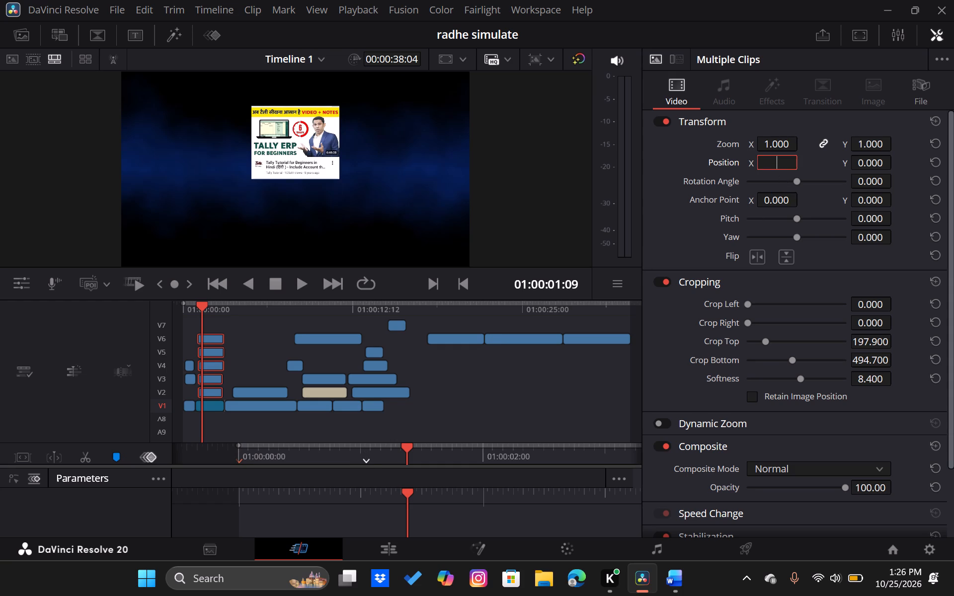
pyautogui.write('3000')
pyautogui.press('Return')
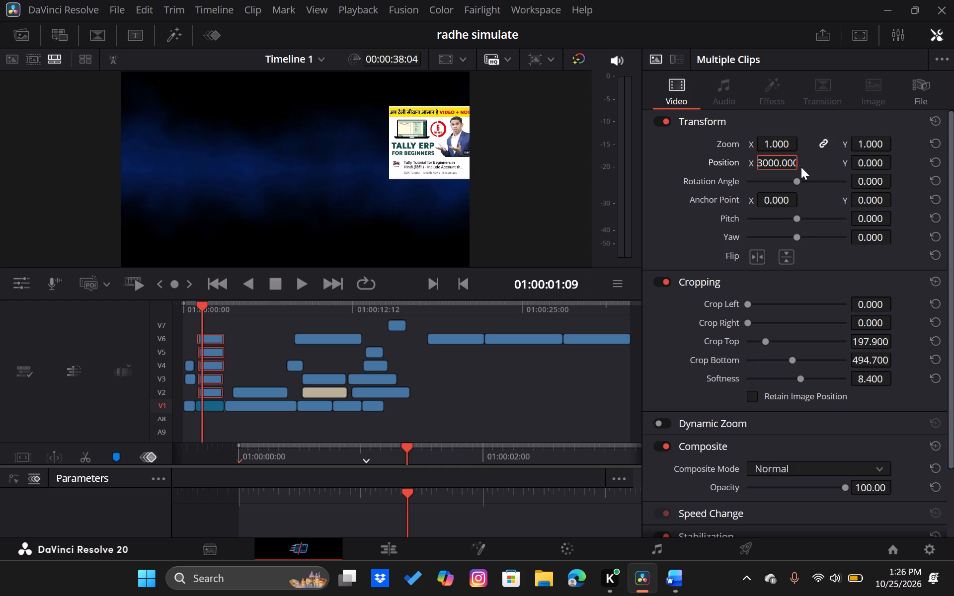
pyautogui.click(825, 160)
# Move the five stacked screenshots together almost out past the right edge of the frame, at Position X 4705.
pyautogui.moveTo(786, 163); pyautogui.dragTo(744, 167)
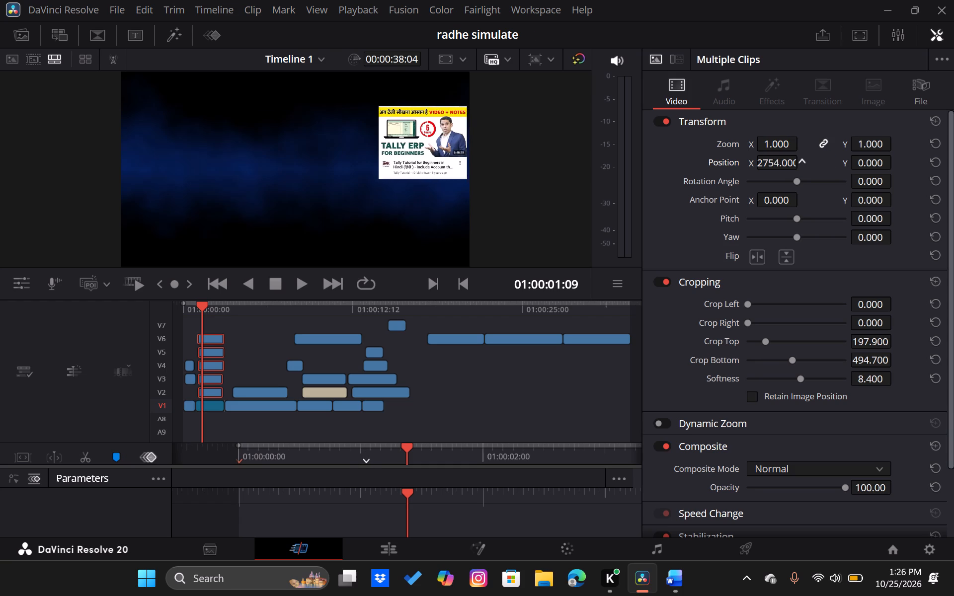
pyautogui.moveTo(744, 167); pyautogui.dragTo(495, 298)
pyautogui.moveTo(787, 163); pyautogui.dragTo(480, 298)
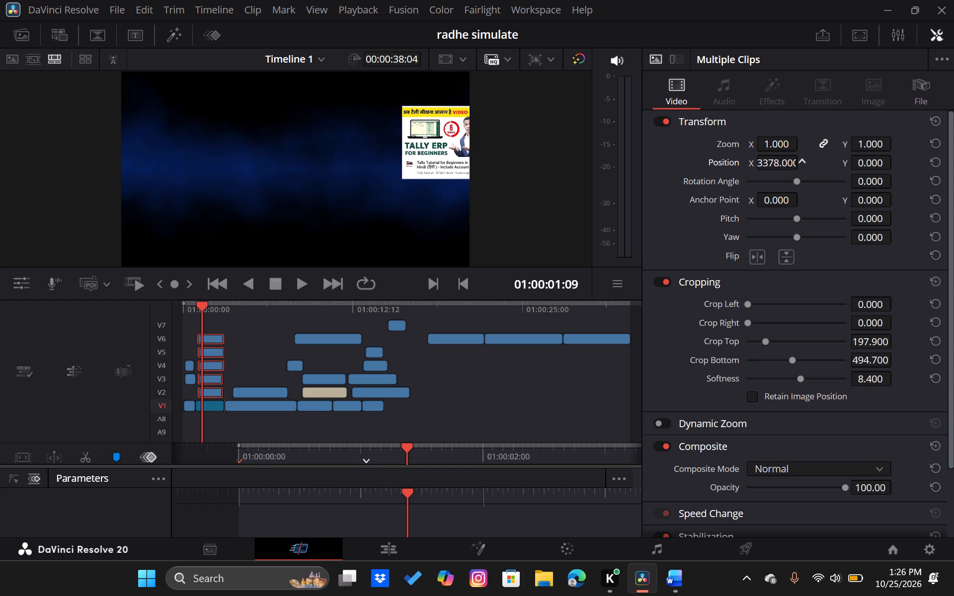
pyautogui.moveTo(480, 298); pyautogui.dragTo(673, 297)
pyautogui.moveTo(787, 163); pyautogui.dragTo(899, 173)
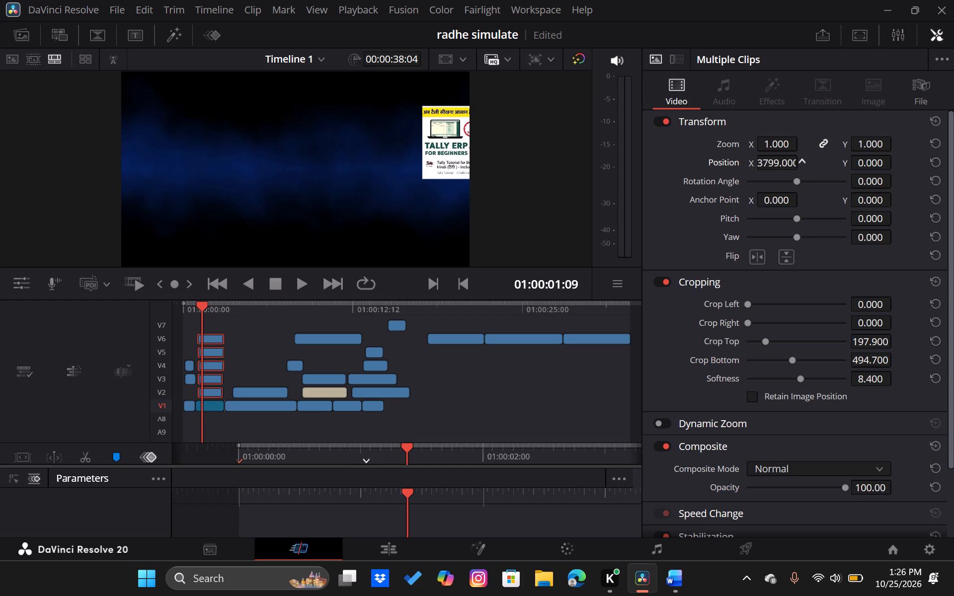
pyautogui.moveTo(899, 173); pyautogui.dragTo(655, 290)
pyautogui.moveTo(787, 163); pyautogui.dragTo(928, 172)
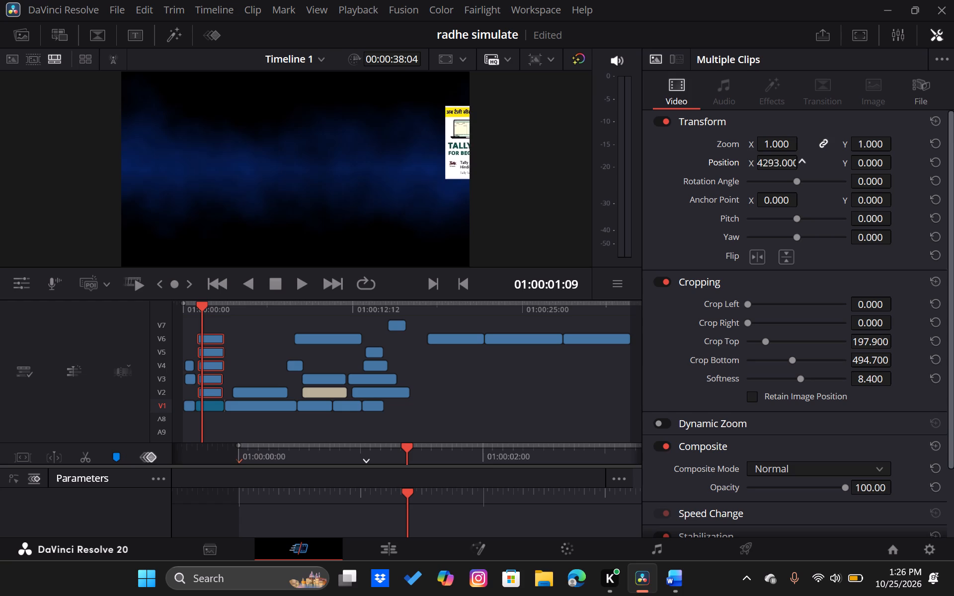
pyautogui.moveTo(928, 172); pyautogui.dragTo(662, 308)
pyautogui.moveTo(787, 163); pyautogui.dragTo(497, 299)
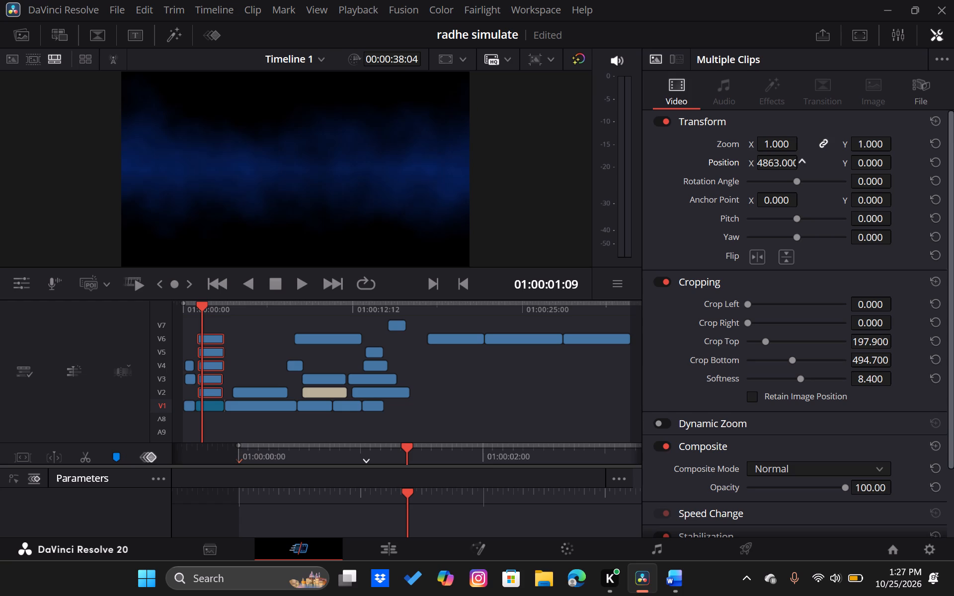
pyautogui.moveTo(497, 299); pyautogui.dragTo(474, 301)
pyautogui.moveTo(474, 301); pyautogui.dragTo(388, 308)
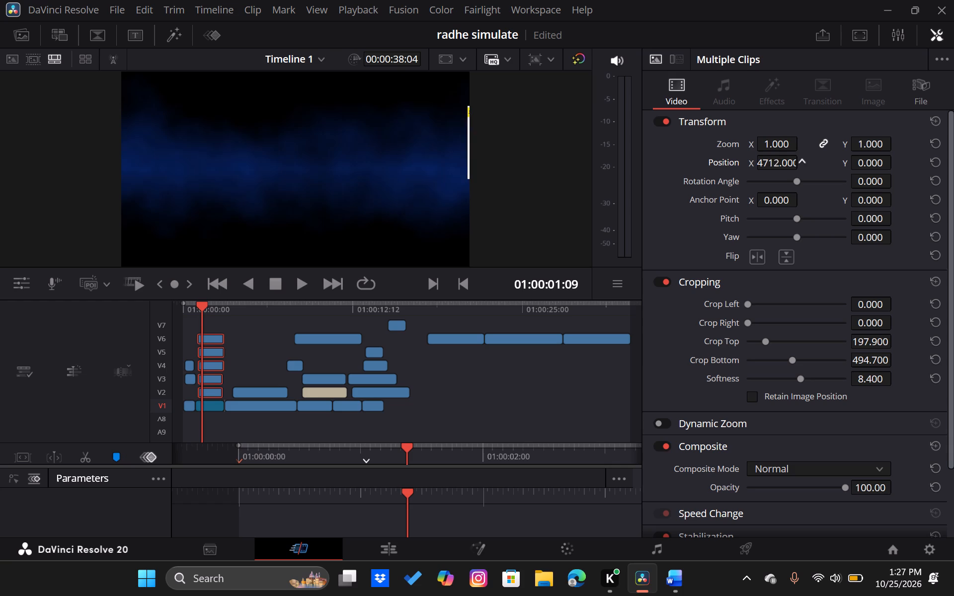
pyautogui.moveTo(388, 308); pyautogui.dragTo(387, 307)
pyautogui.moveTo(387, 307); pyautogui.dragTo(380, 308)
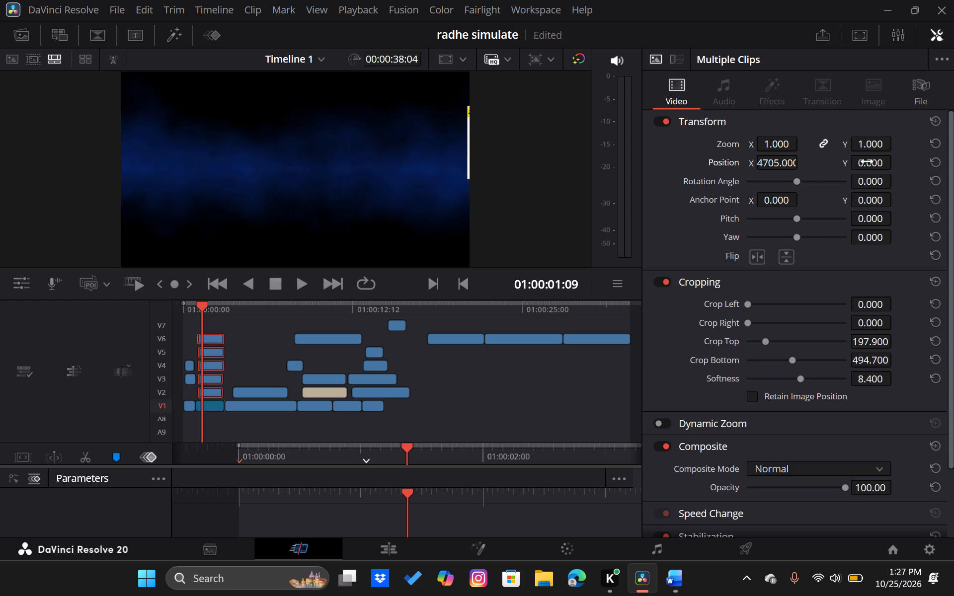
# Lower the five stacked screenshots together to Position Y -125.
pyautogui.moveTo(873, 162); pyautogui.dragTo(855, 168)
pyautogui.moveTo(855, 168); pyautogui.dragTo(761, 172)
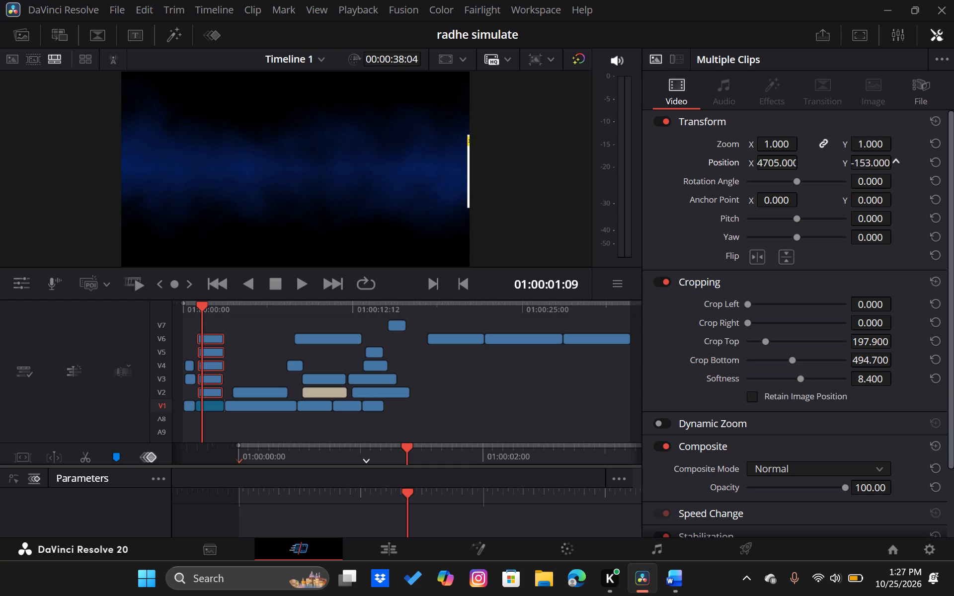
pyautogui.moveTo(761, 172); pyautogui.dragTo(780, 177)
# Add a Transform keyframe at 01:00:01:05 to the photo_4 screenshot on V6.
pyautogui.click(203, 302)
pyautogui.moveTo(202, 306); pyautogui.dragTo(225, 311)
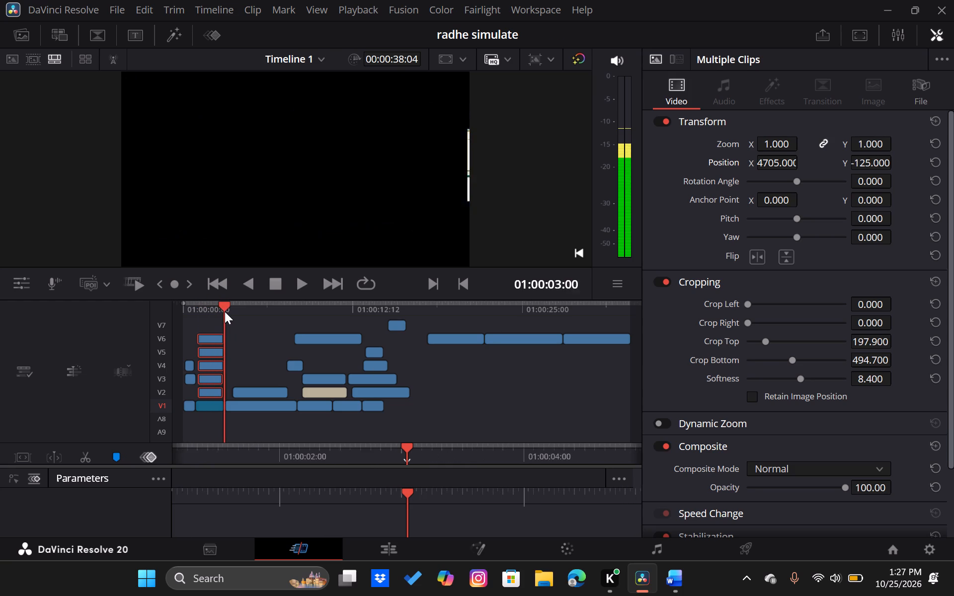
pyautogui.moveTo(225, 311); pyautogui.dragTo(207, 314)
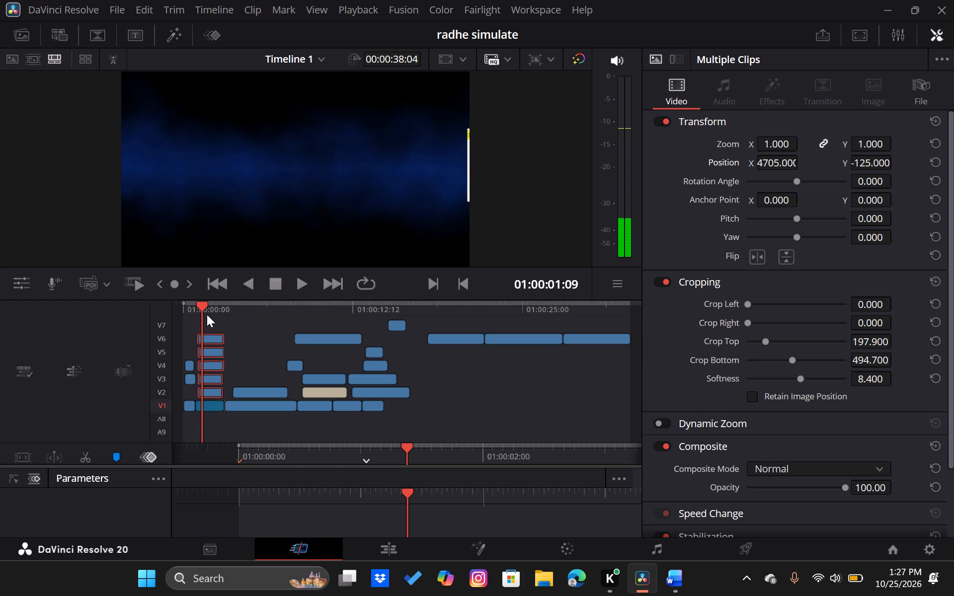
pyautogui.click(191, 307)
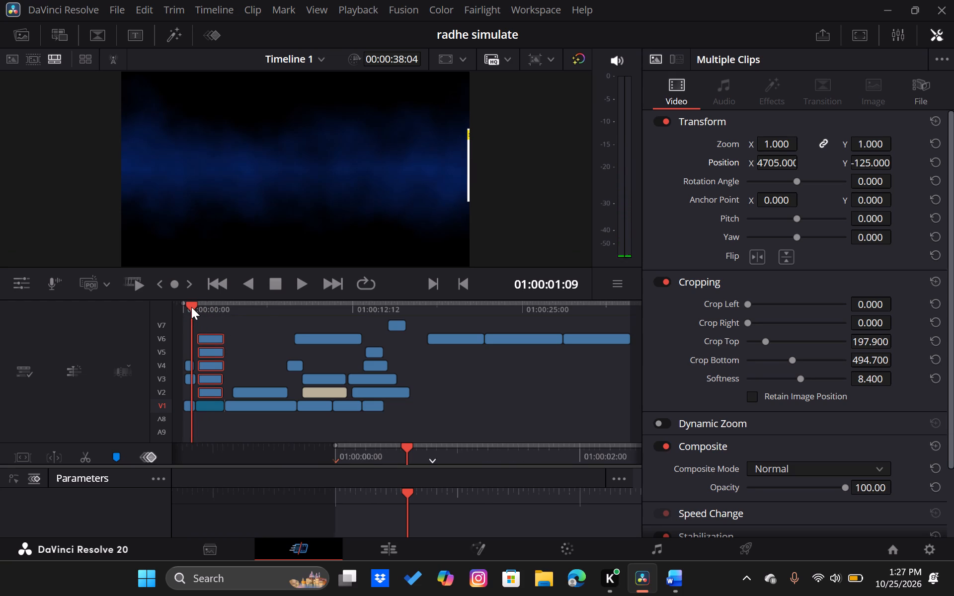
pyautogui.press('space')
pyautogui.press('space')
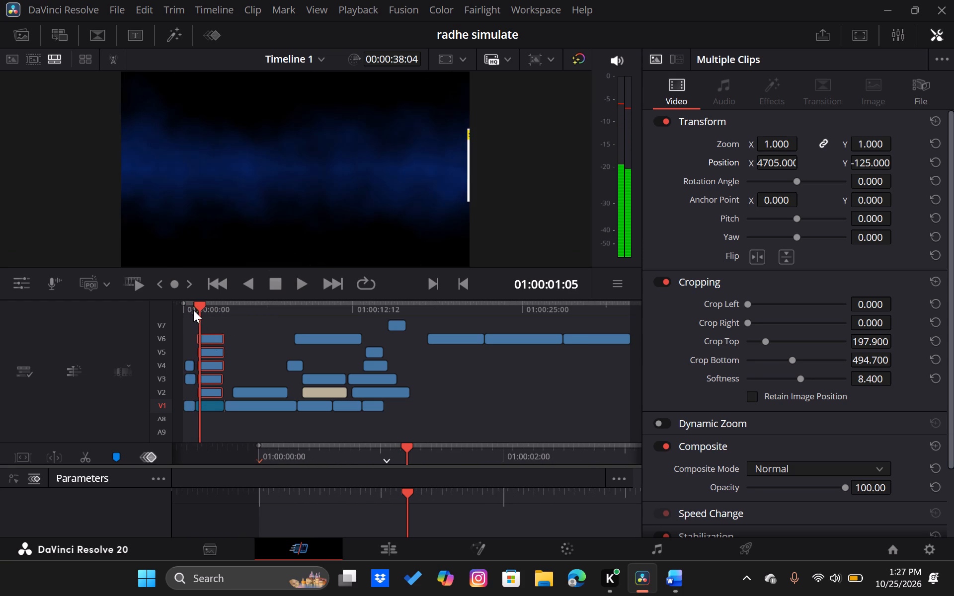
pyautogui.click(250, 366)
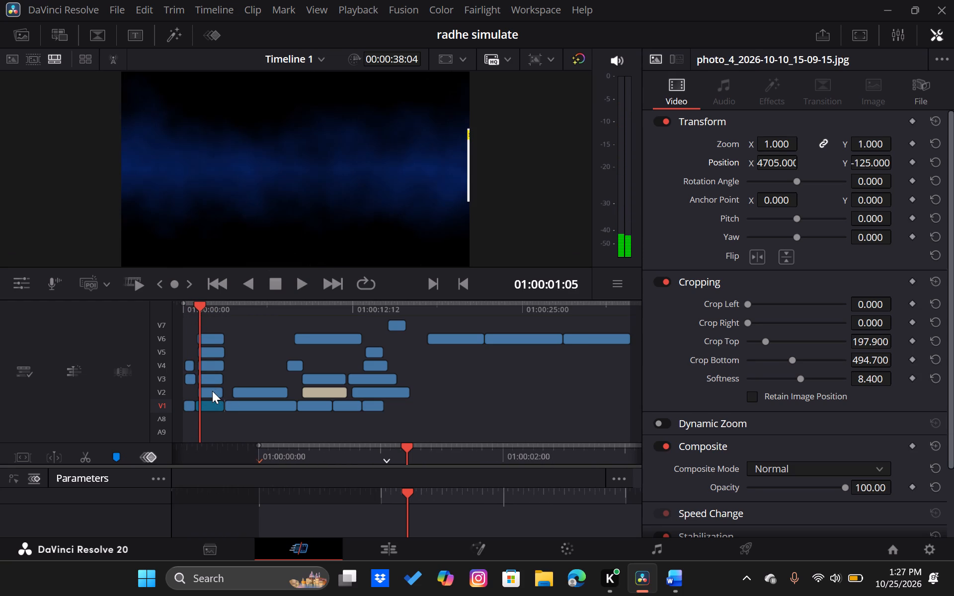
pyautogui.click(212, 391)
pyautogui.click(214, 339)
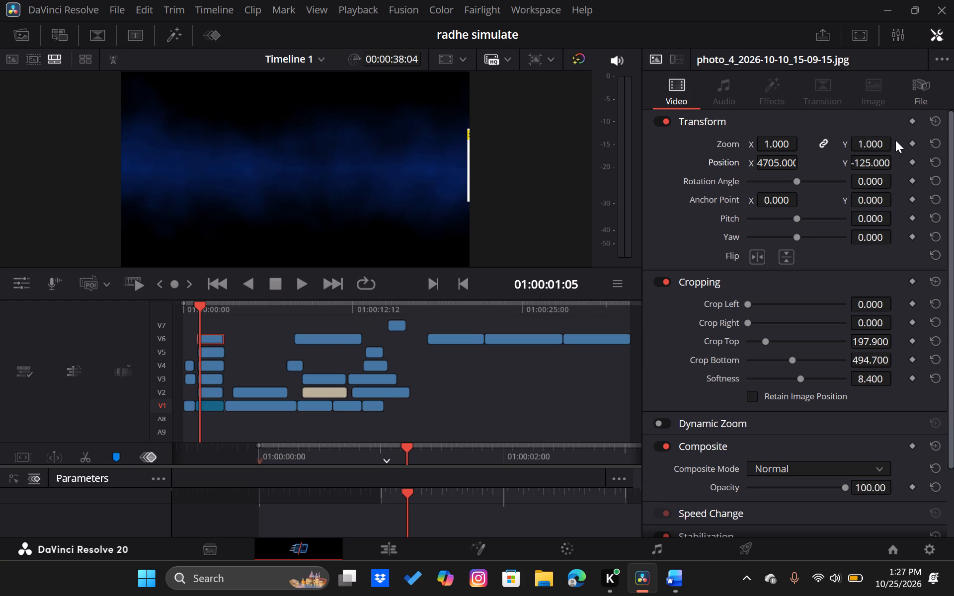
pyautogui.click(911, 119)
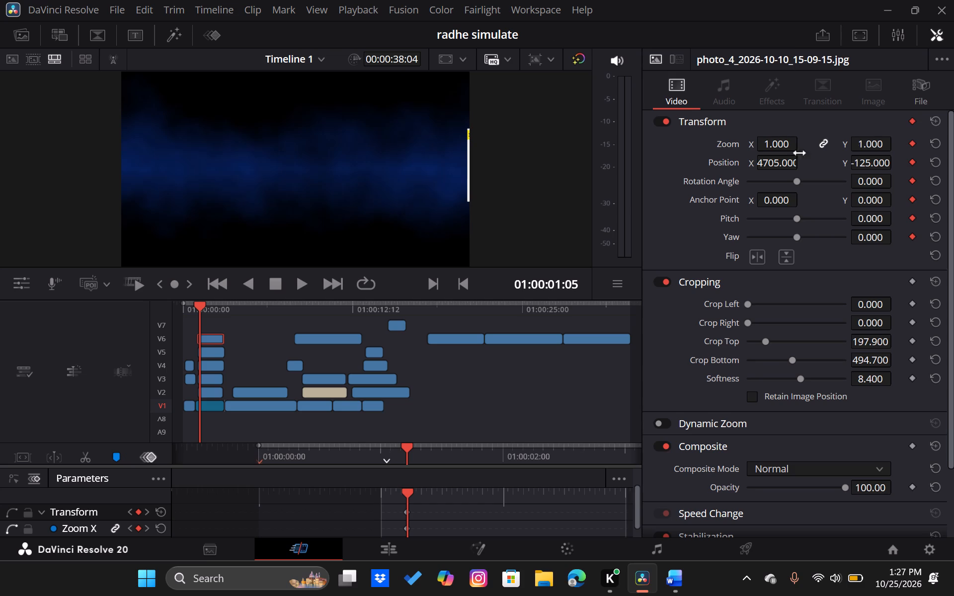
# Park the playhead at 01:00:00:22, just before the photo_4 screenshot on V6 begins, with the clip timeline shown in place of the keyframes.
pyautogui.hscroll(1, 278, 370)
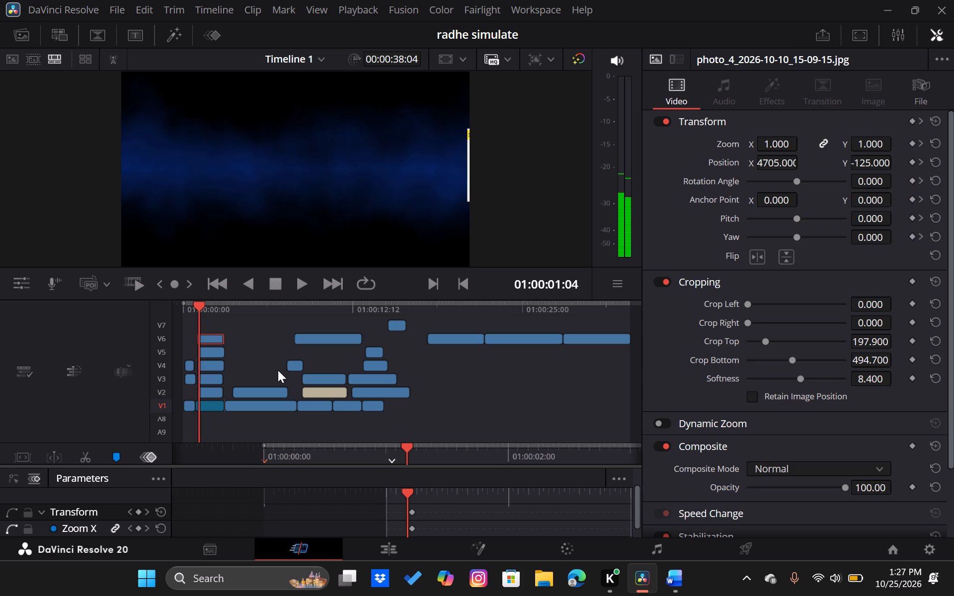
pyautogui.click(148, 456)
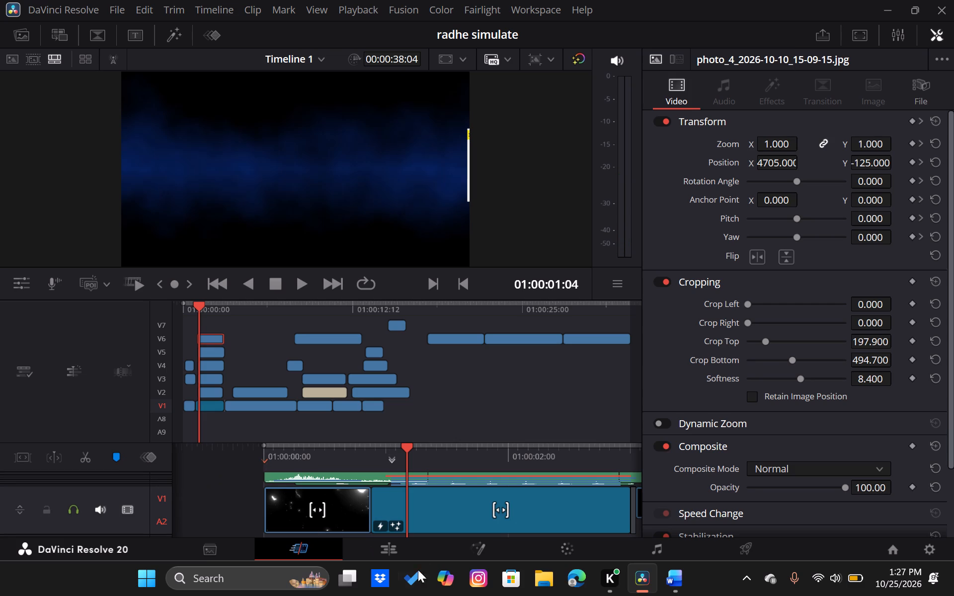
pyautogui.scroll(1, 462, 517)
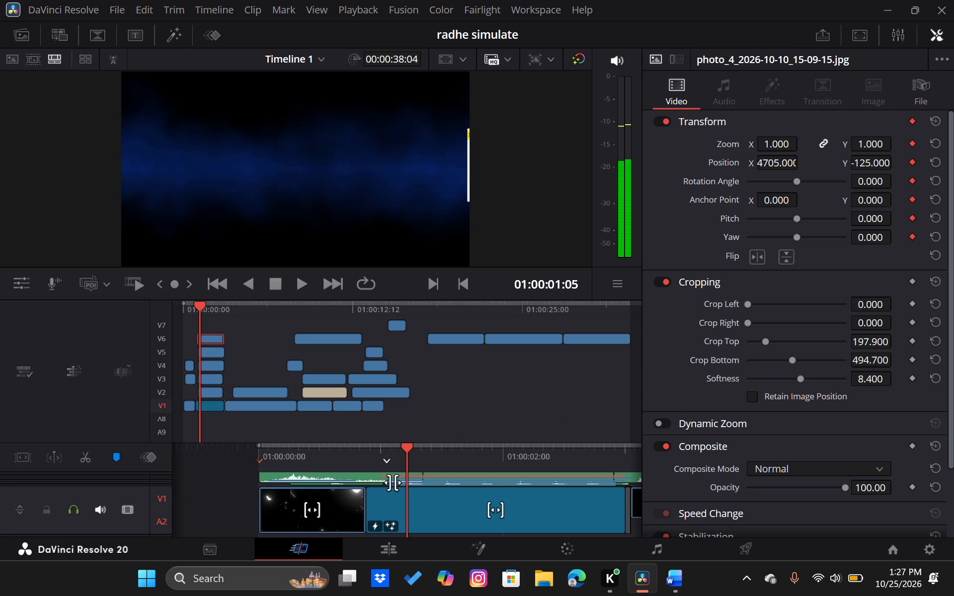
pyautogui.hscroll(1, 393, 482)
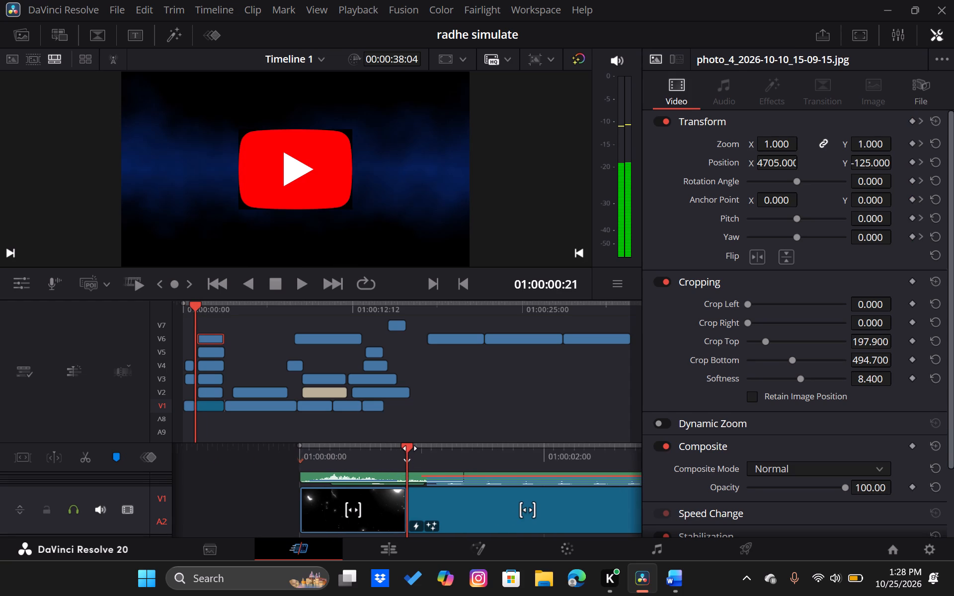
pyautogui.press('space')
pyautogui.press('space')
pyautogui.press('Left')
pyautogui.press('Left')
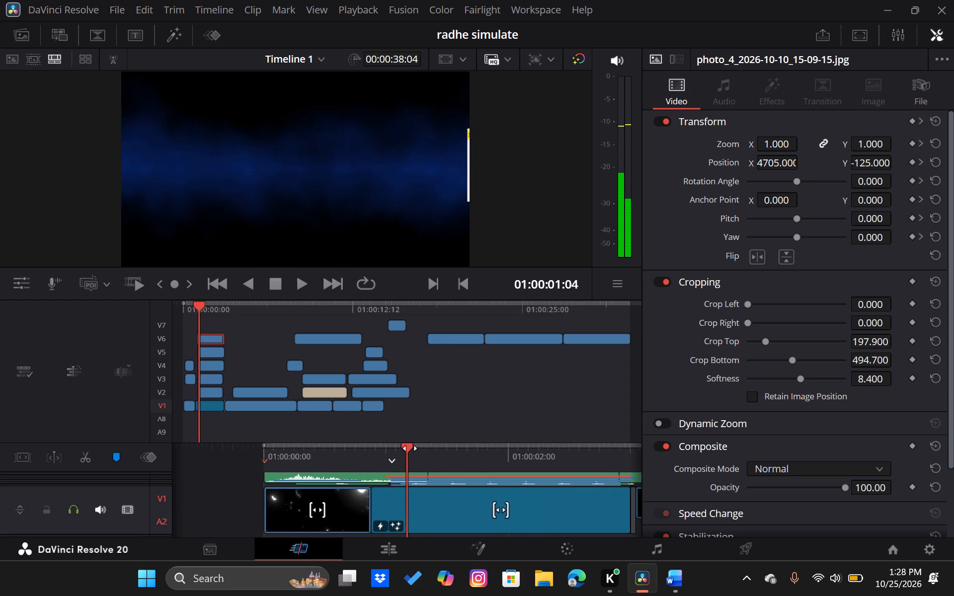
pyautogui.press('Left')
pyautogui.press('Left')
pyautogui.press('Left')
pyautogui.press('Left')
pyautogui.press('Left')
pyautogui.press('Left')
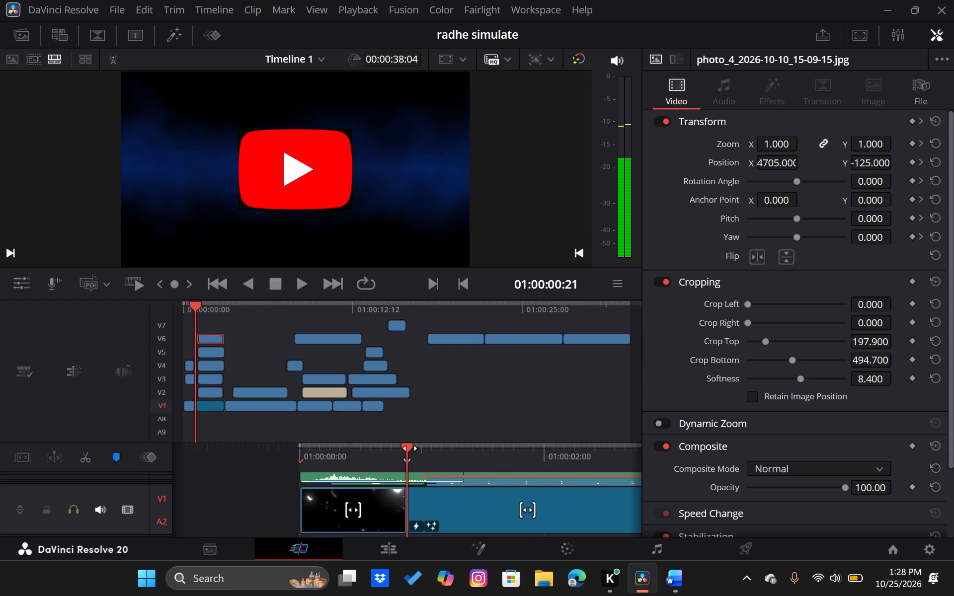
pyautogui.press('Right')
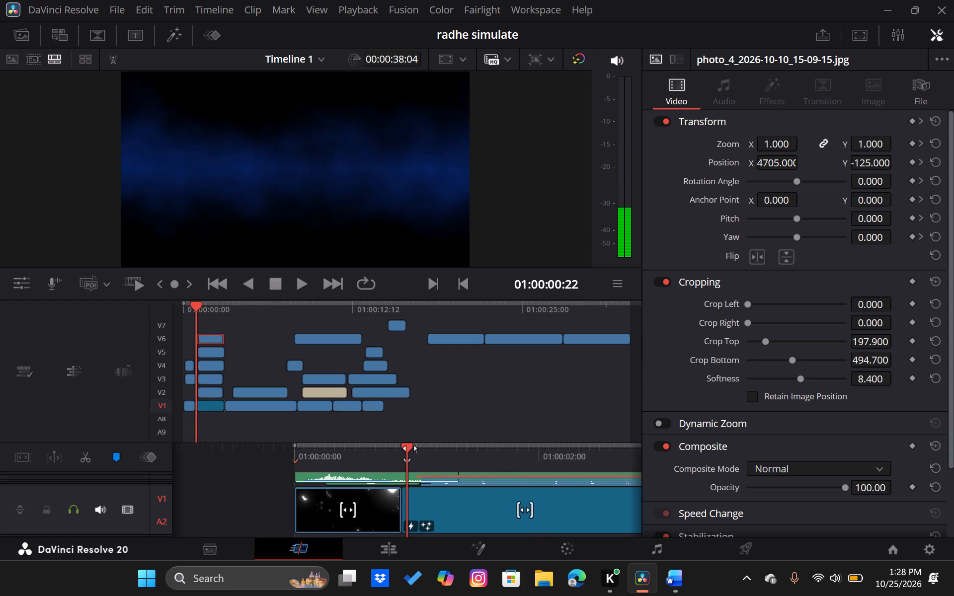
# Show the keyframe parameters of the photo_4 screenshot on V6 and add a Position X keyframe at 01:00:00:22.
pyautogui.click(154, 457)
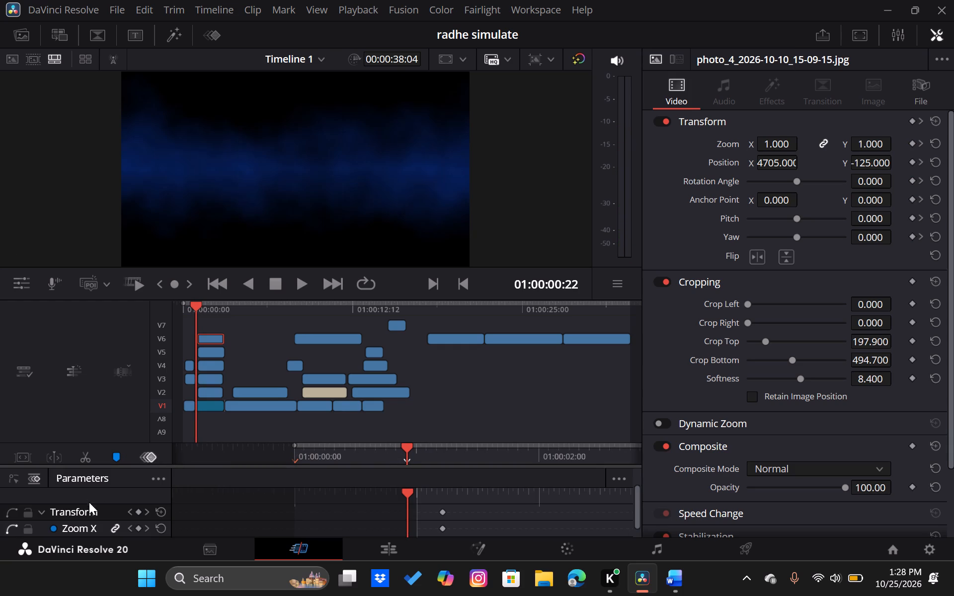
pyautogui.scroll(-2, 124, 510)
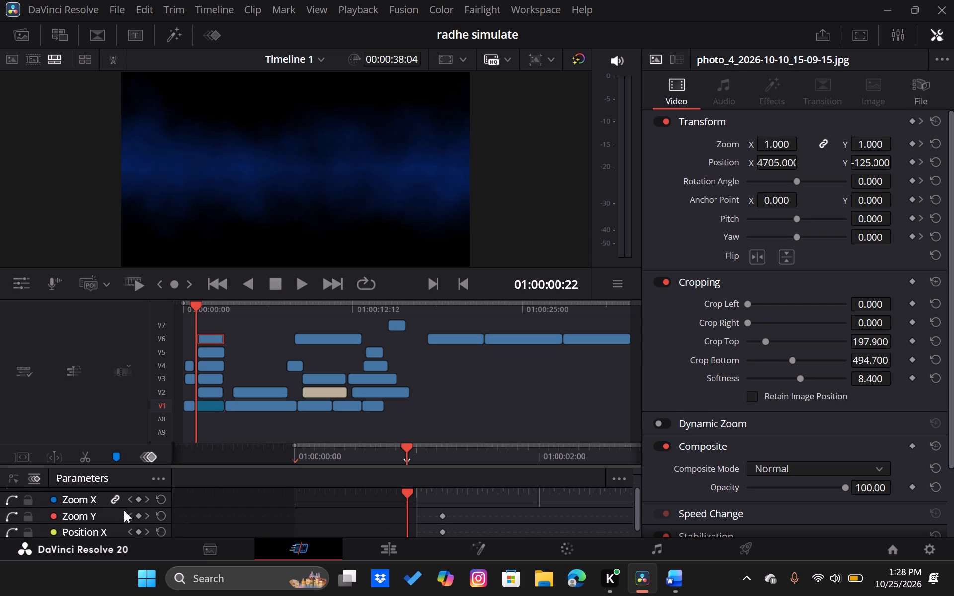
pyautogui.scroll(-1, 124, 510)
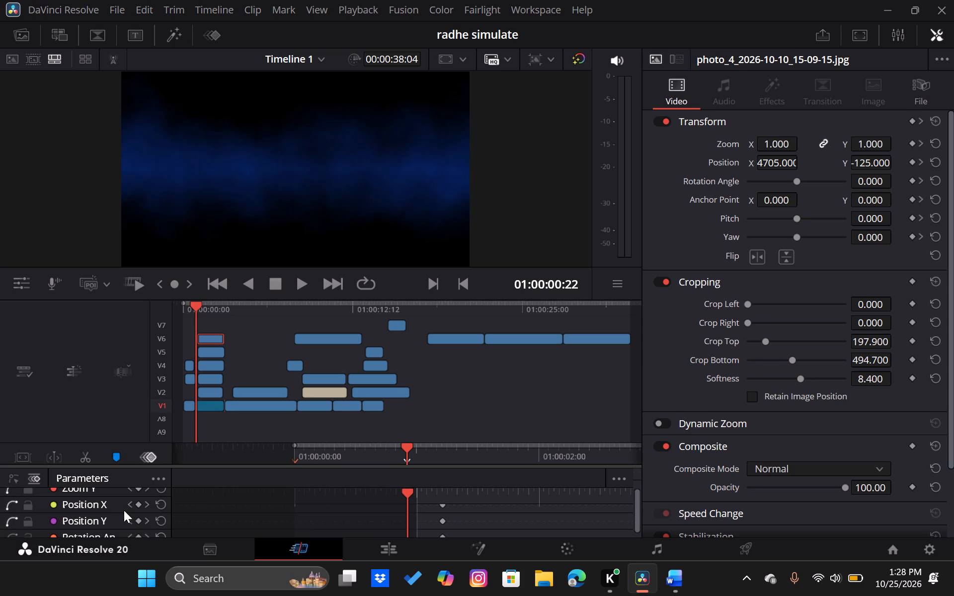
pyautogui.click(139, 505)
# At 01:00:02:20, keyframe the photo_4 screenshot at Position X -4706, almost out past the left edge of the frame.
pyautogui.press('space')
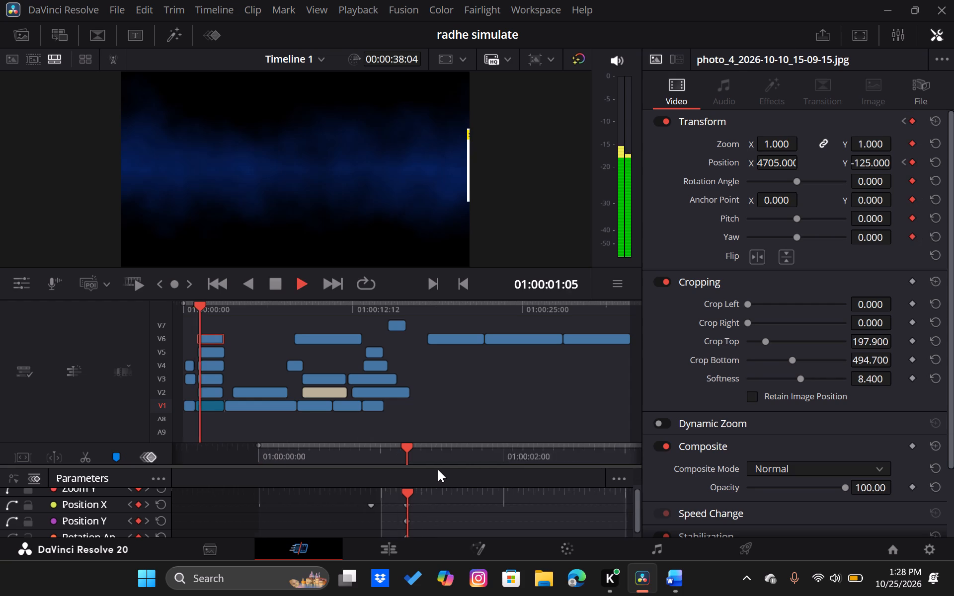
pyautogui.press('space')
pyautogui.press('space')
pyautogui.press('space')
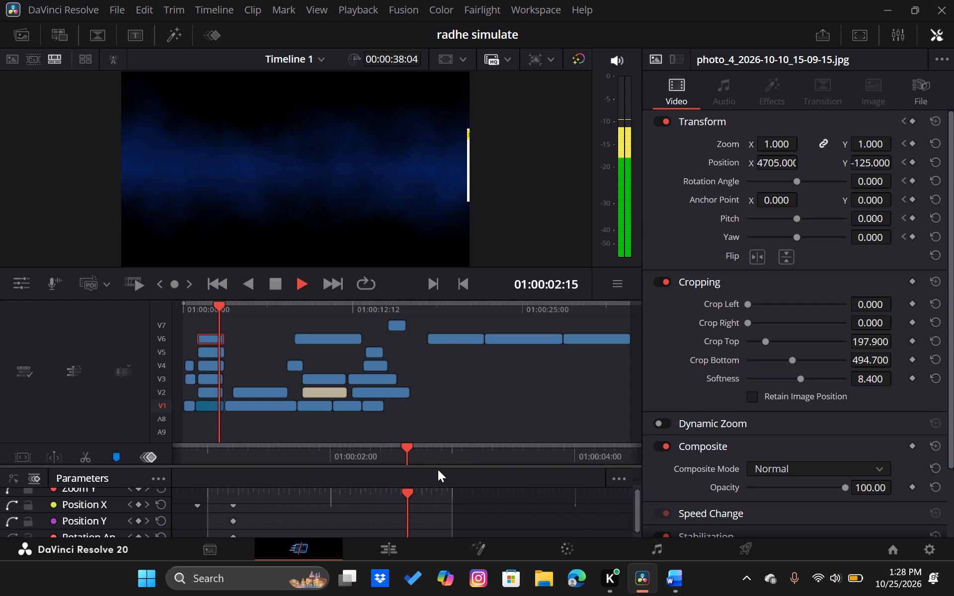
pyautogui.click(463, 239)
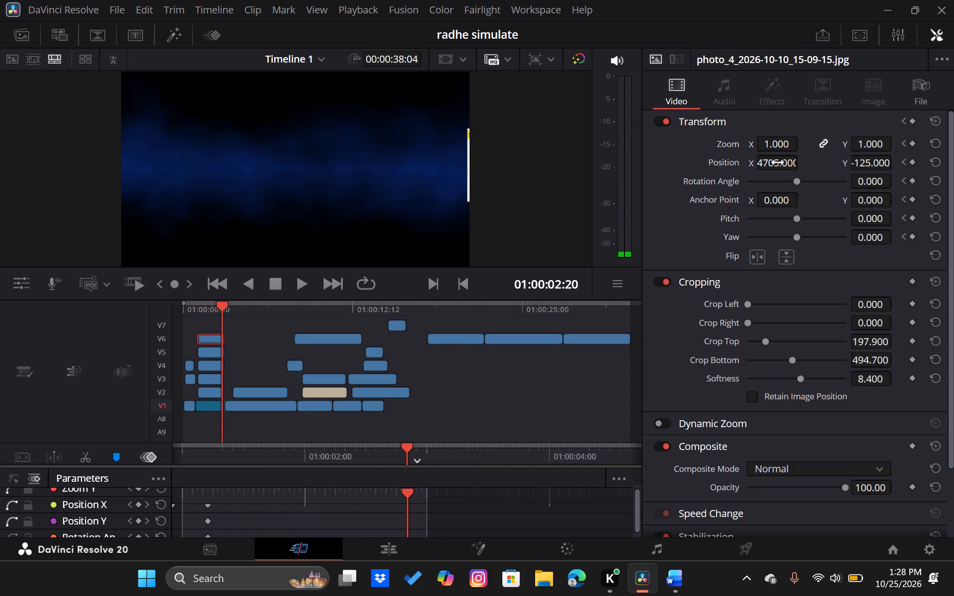
pyautogui.moveTo(778, 162); pyautogui.dragTo(416, 203)
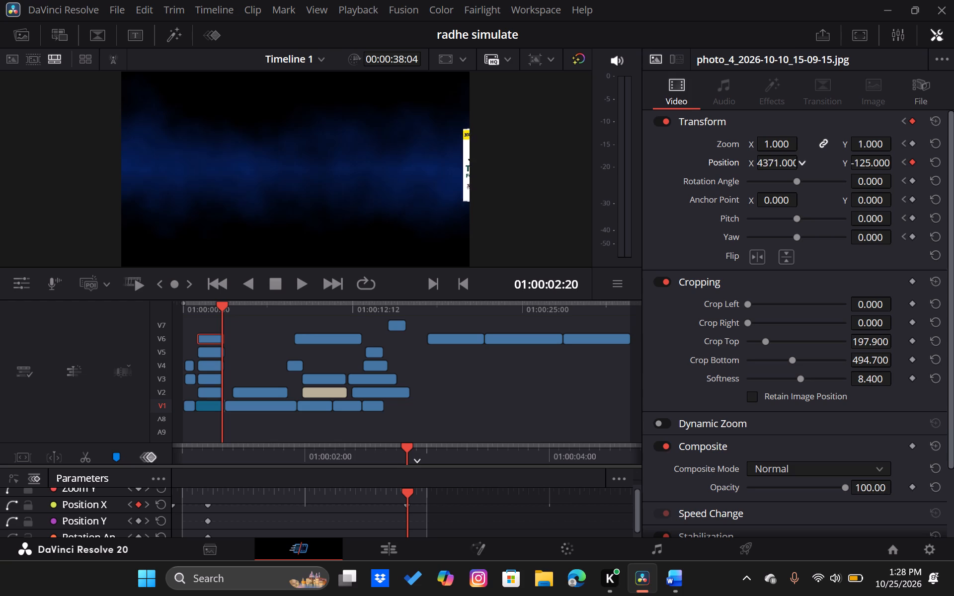
pyautogui.moveTo(416, 203); pyautogui.dragTo(338, 197)
pyautogui.moveTo(778, 162); pyautogui.dragTo(87, 193)
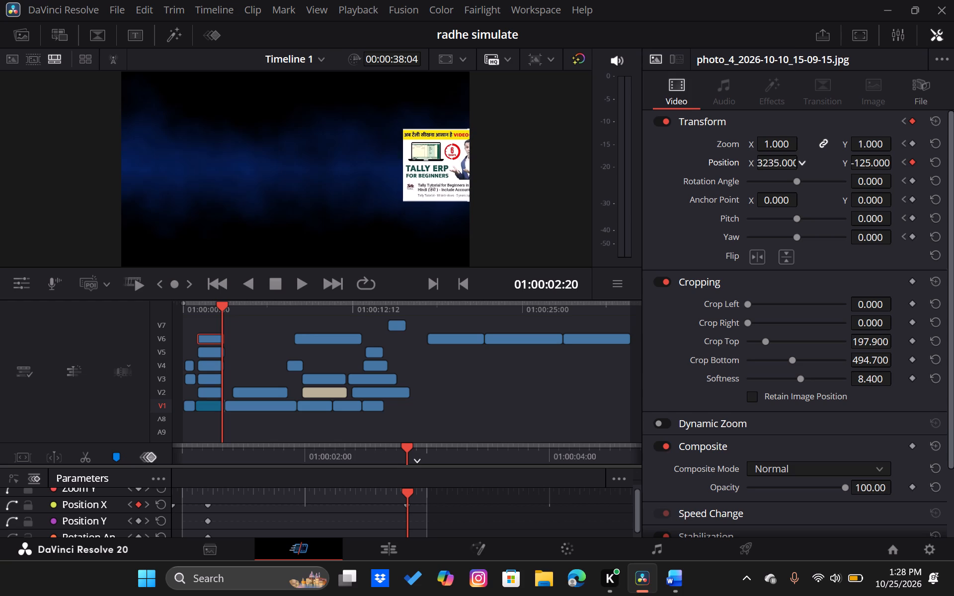
pyautogui.moveTo(778, 162); pyautogui.dragTo(42, 195)
pyautogui.moveTo(778, 162); pyautogui.dragTo(57, 174)
pyautogui.moveTo(778, 162); pyautogui.dragTo(604, 168)
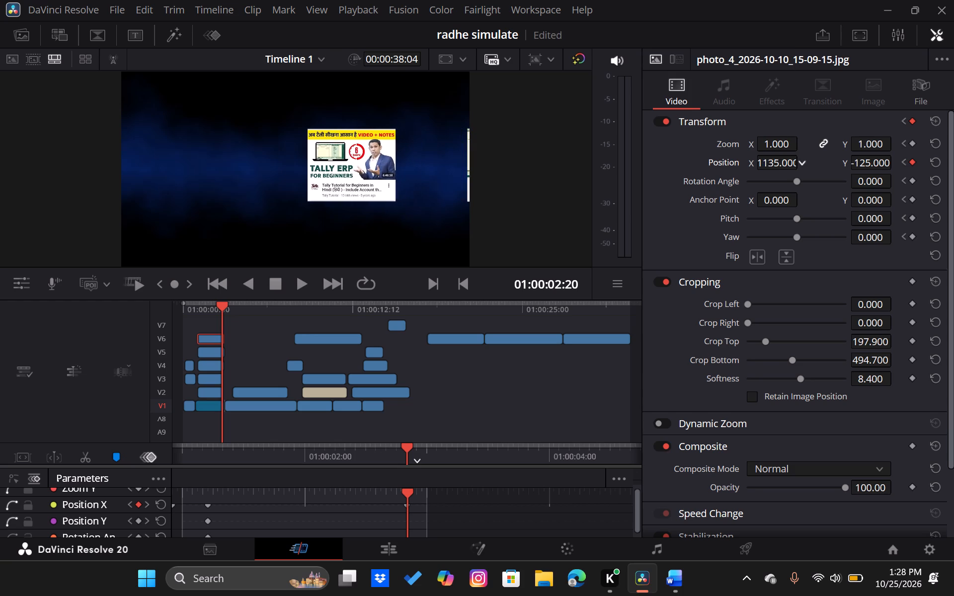
pyautogui.moveTo(604, 168); pyautogui.dragTo(41, 176)
pyautogui.moveTo(778, 162); pyautogui.dragTo(0, 218)
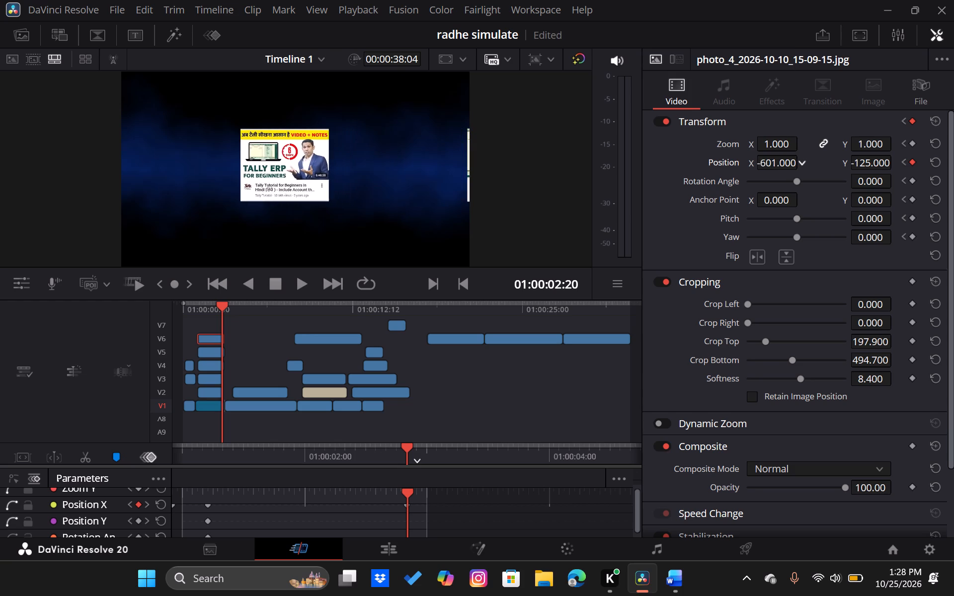
pyautogui.moveTo(0, 218); pyautogui.dragTo(397, 299)
pyautogui.moveTo(778, 162); pyautogui.dragTo(10, 211)
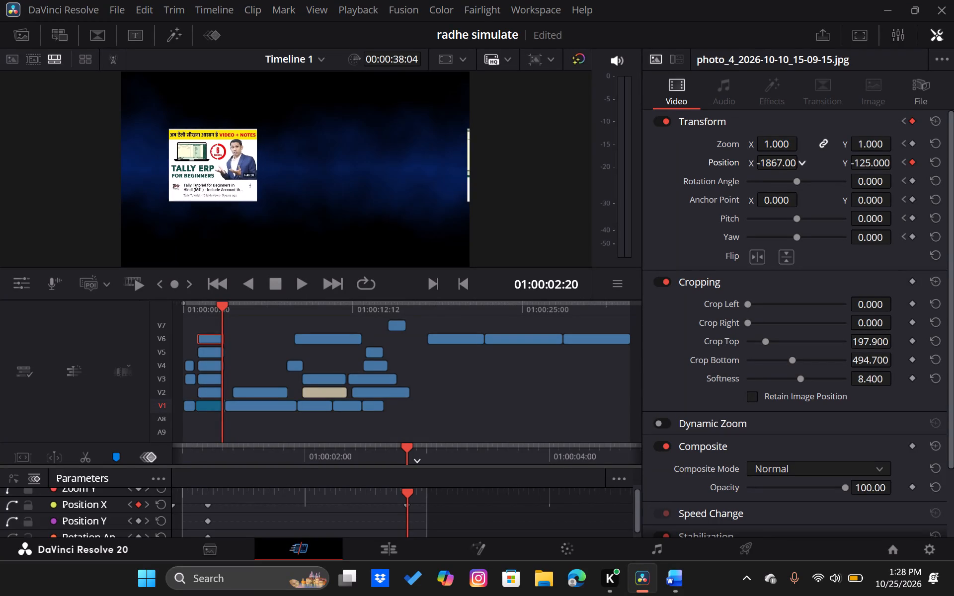
pyautogui.moveTo(10, 211); pyautogui.dragTo(7, 212)
pyautogui.moveTo(778, 162); pyautogui.dragTo(0, 195)
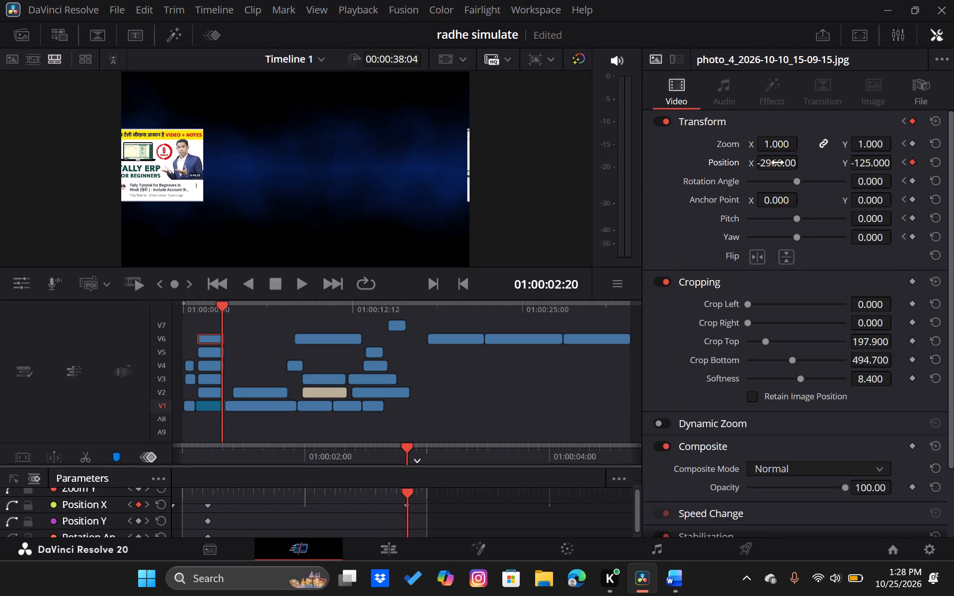
pyautogui.moveTo(778, 162); pyautogui.dragTo(41, 210)
pyautogui.moveTo(778, 162); pyautogui.dragTo(508, 186)
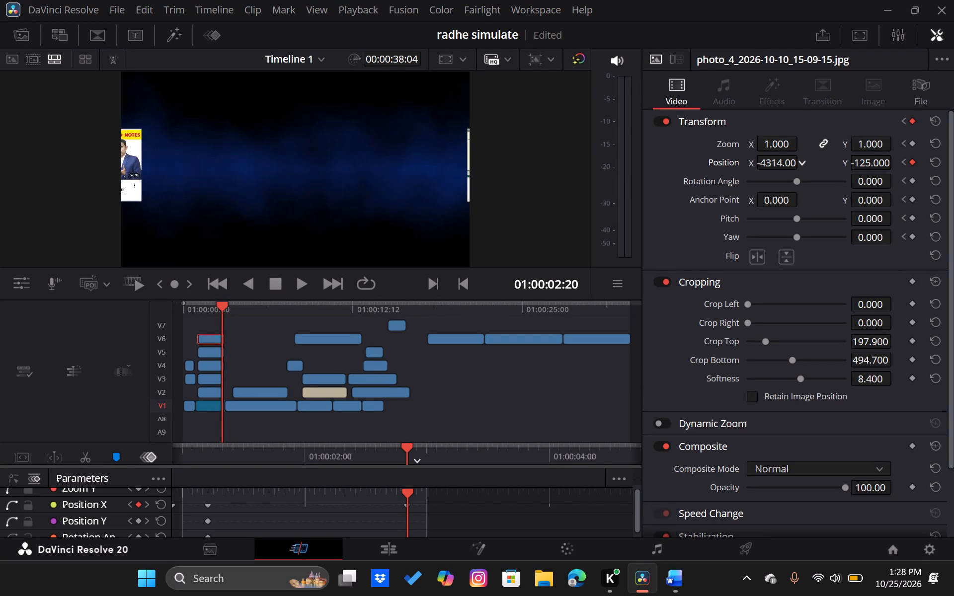
pyautogui.moveTo(508, 186); pyautogui.dragTo(355, 207)
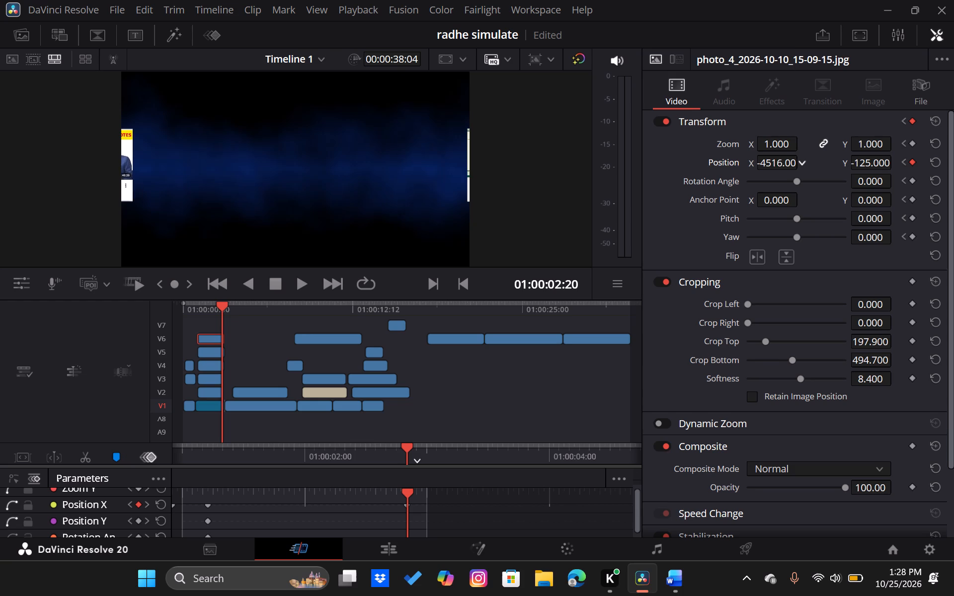
pyautogui.moveTo(355, 207); pyautogui.dragTo(217, 207)
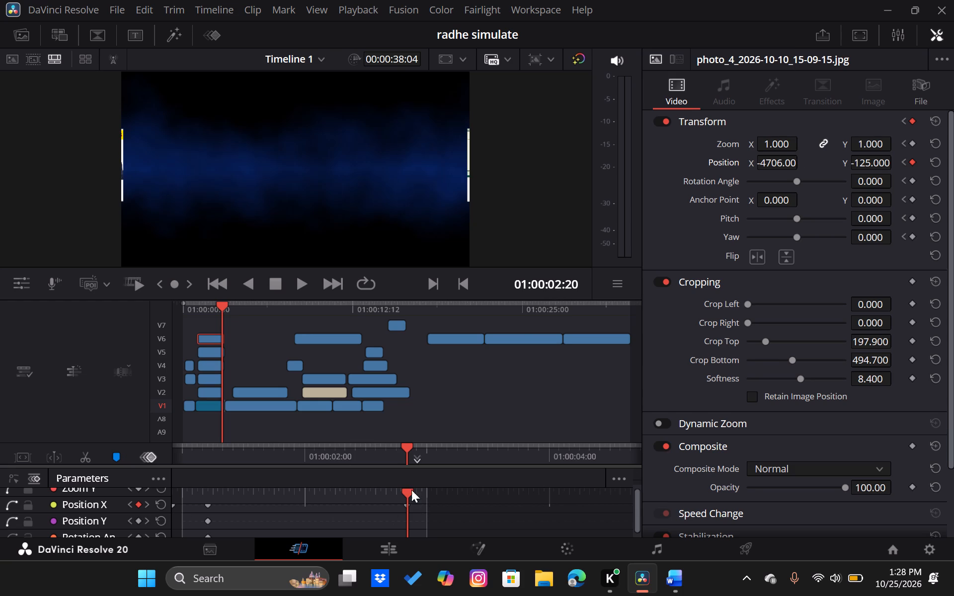
# Shift the photo_4 screenshot's Position Y keyframe a few frames later, to about 01:00:01:12.
pyautogui.moveTo(210, 518); pyautogui.dragTo(140, 506)
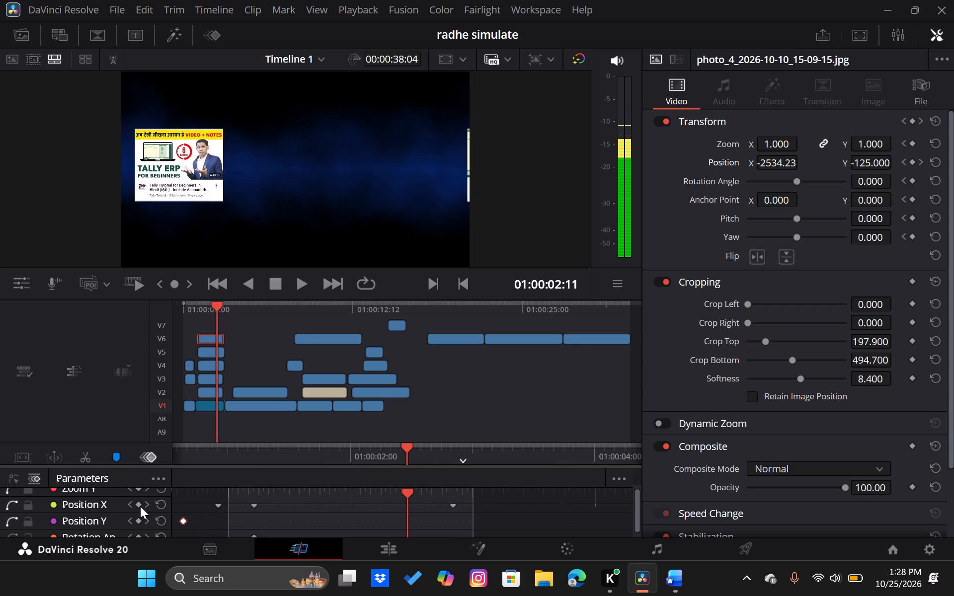
pyautogui.moveTo(140, 506); pyautogui.dragTo(248, 503)
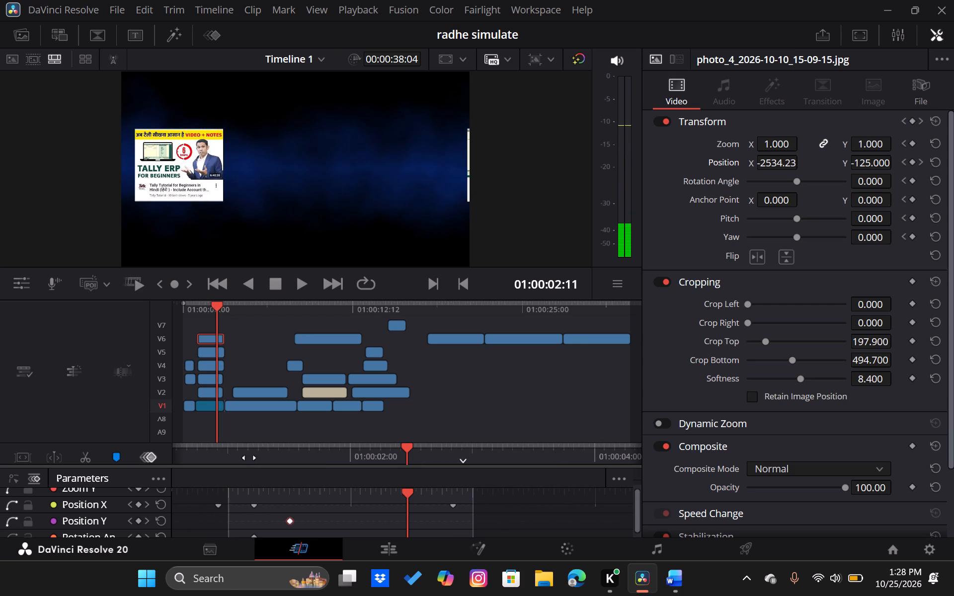
# Scrub and play the opening to examine how the photo_4 screenshot travels across the frame.
pyautogui.tripleClick(412, 489)
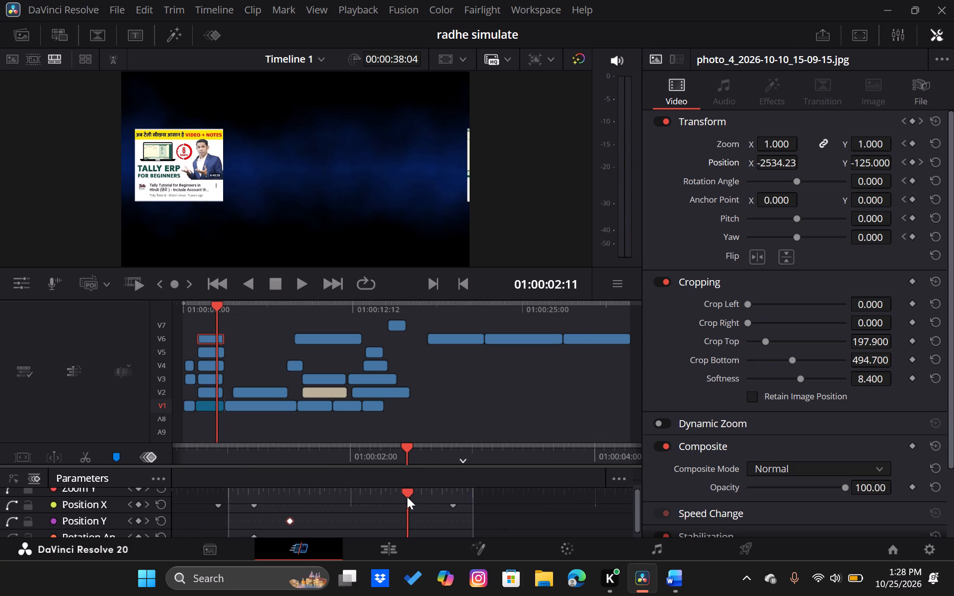
pyautogui.moveTo(404, 499); pyautogui.dragTo(564, 503)
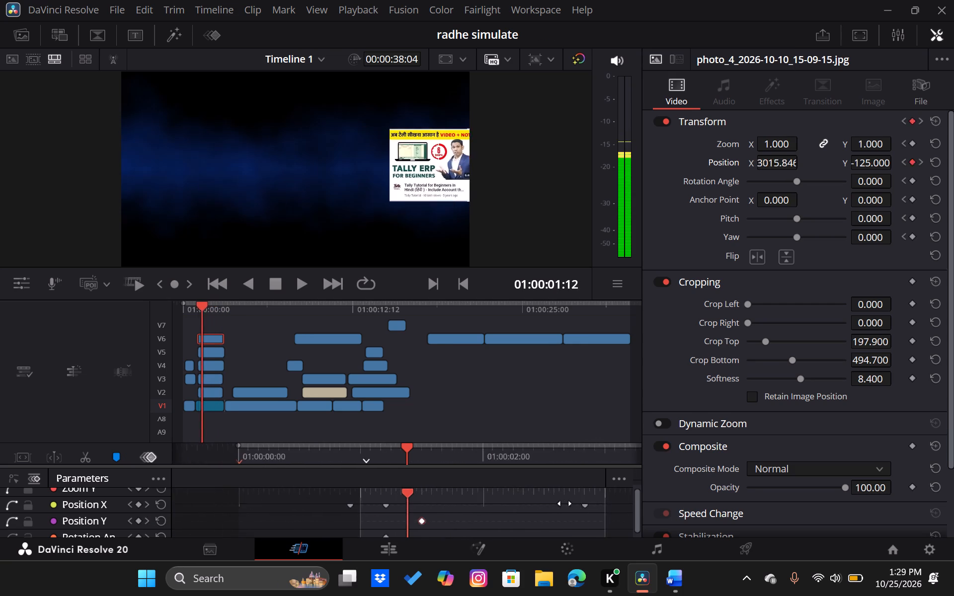
pyautogui.moveTo(564, 503); pyautogui.dragTo(601, 498)
pyautogui.press('space')
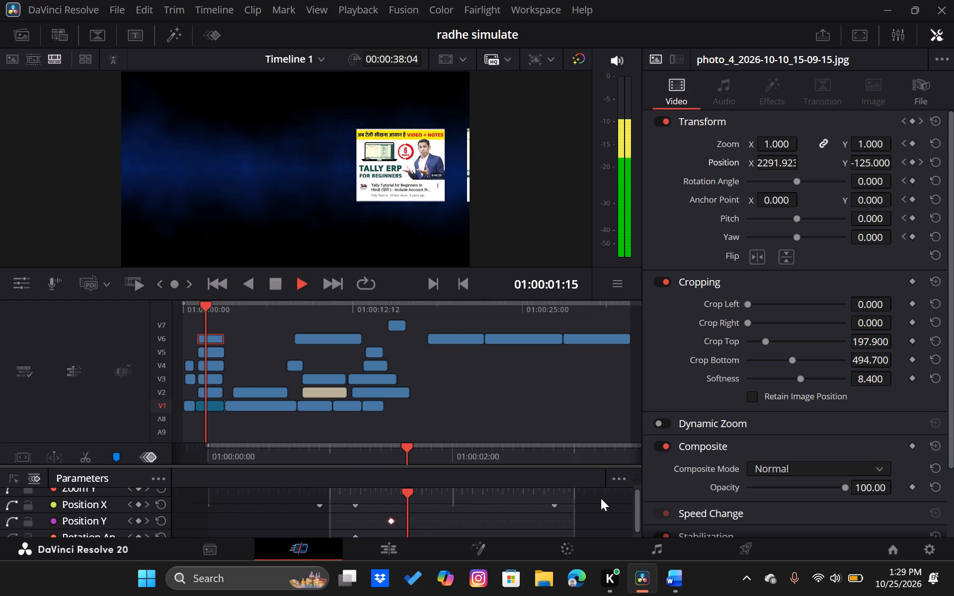
pyautogui.press('space')
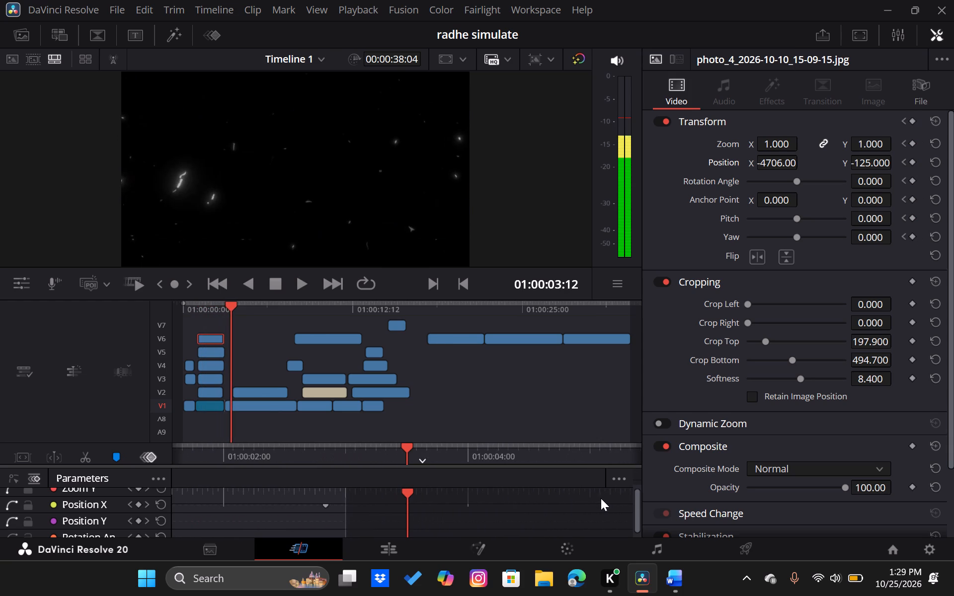
pyautogui.hscroll(3, 490, 506)
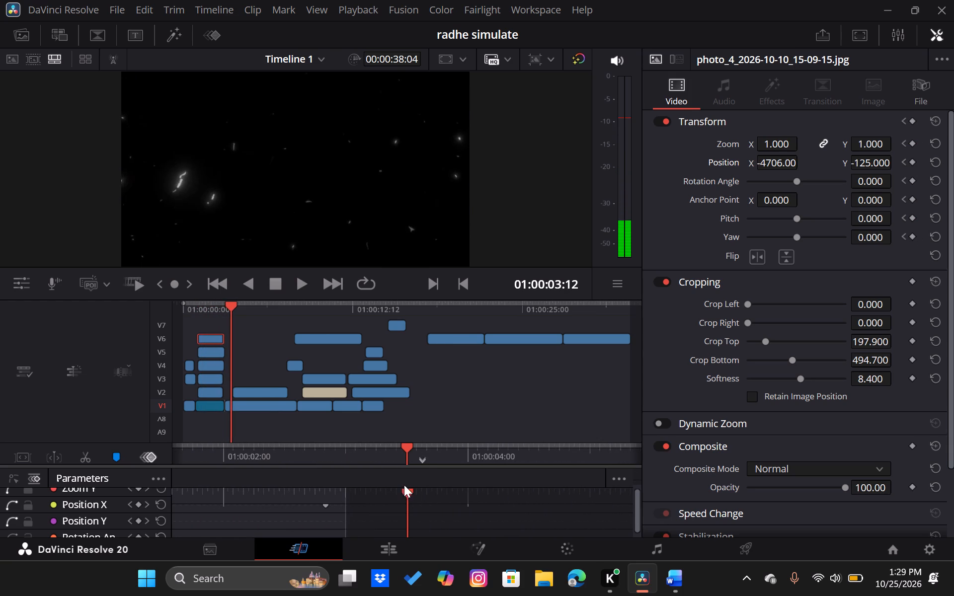
pyautogui.moveTo(408, 488); pyautogui.dragTo(456, 495)
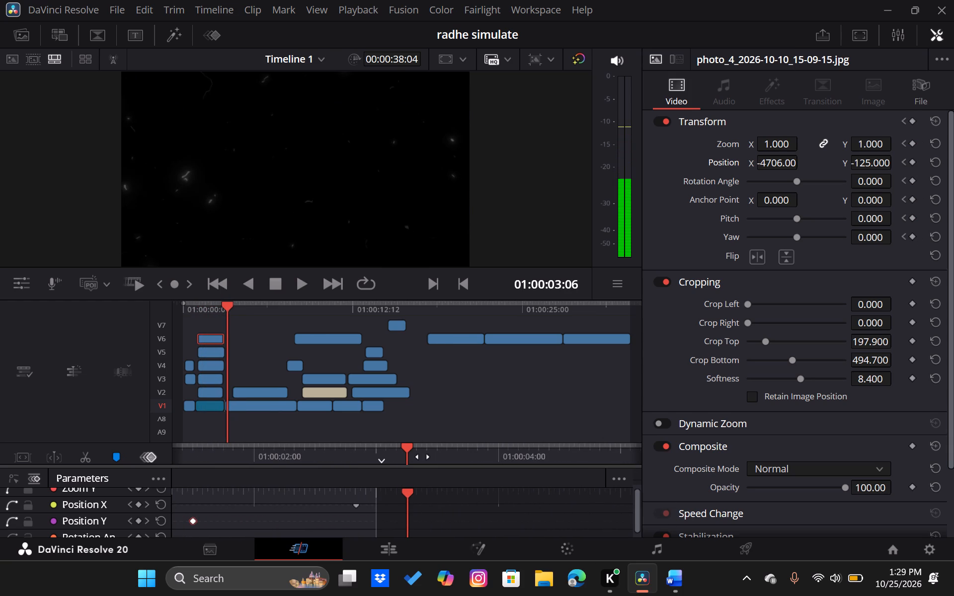
pyautogui.moveTo(407, 448); pyautogui.dragTo(396, 451)
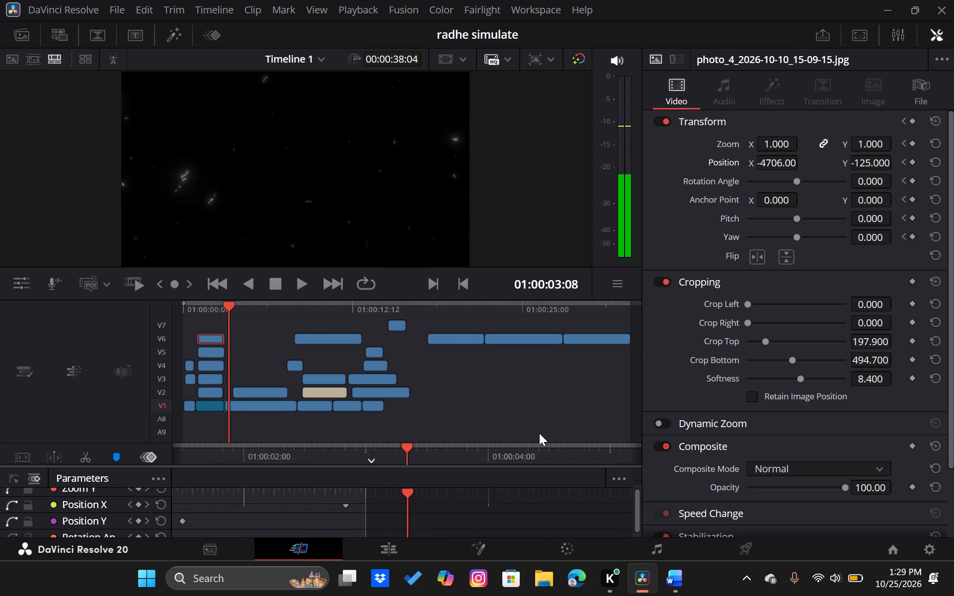
pyautogui.click(196, 308)
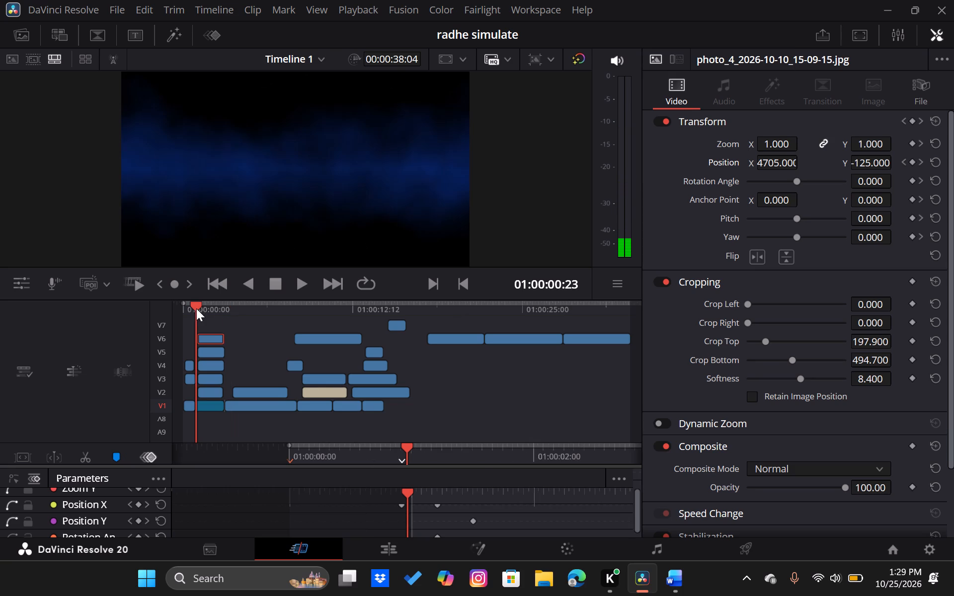
pyautogui.press('space')
pyautogui.press('space')
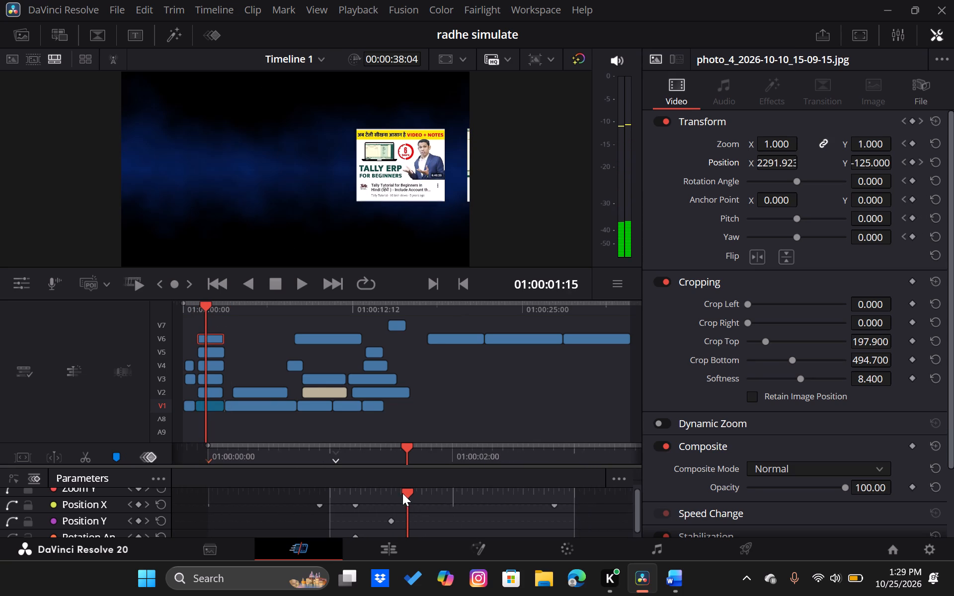
# Show the keyframe parameters of the photo_2 screenshot on V5 and add a Position keyframe at 01:00:01:00.
pyautogui.moveTo(402, 493); pyautogui.dragTo(466, 498)
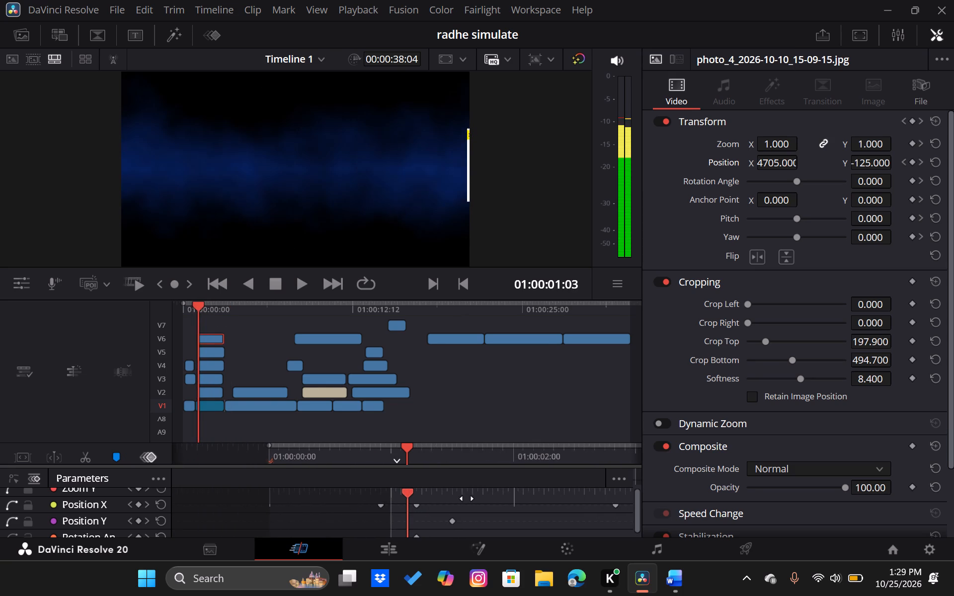
pyautogui.moveTo(466, 498); pyautogui.dragTo(481, 498)
pyautogui.press('space')
pyautogui.press('space')
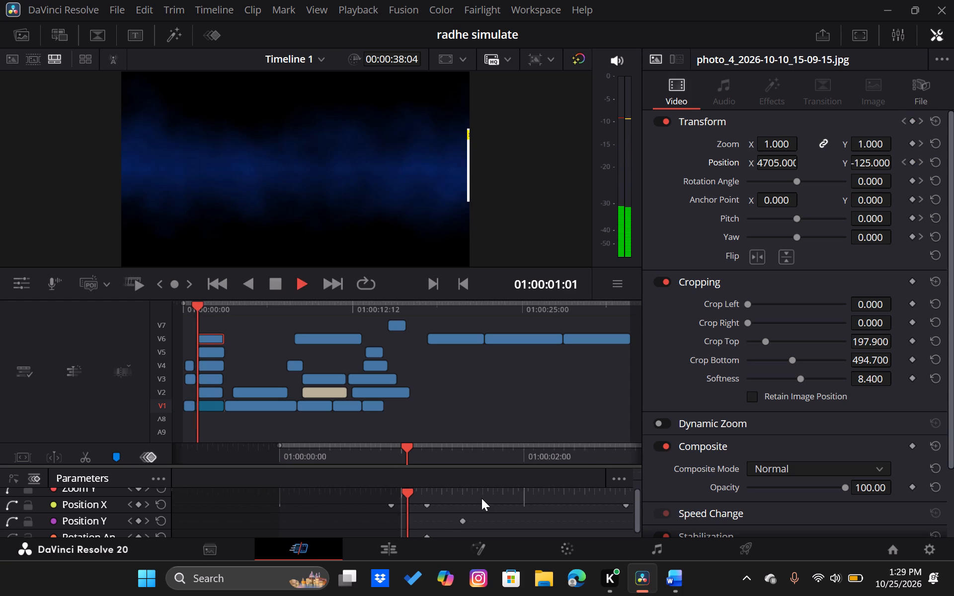
pyautogui.press('Left')
pyautogui.press('Left')
pyautogui.press('Left')
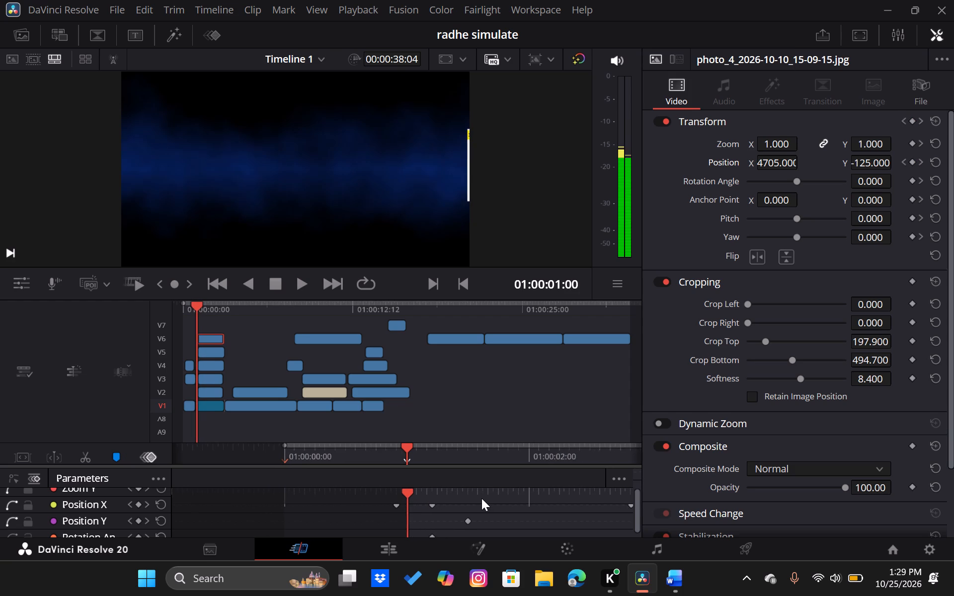
pyautogui.press('Left')
pyautogui.press('Right')
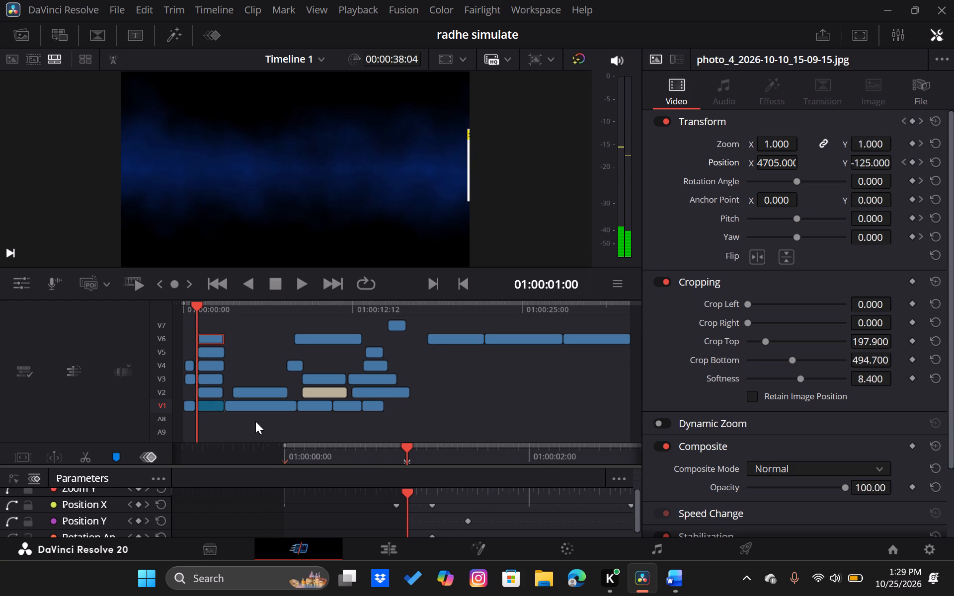
pyautogui.click(215, 353)
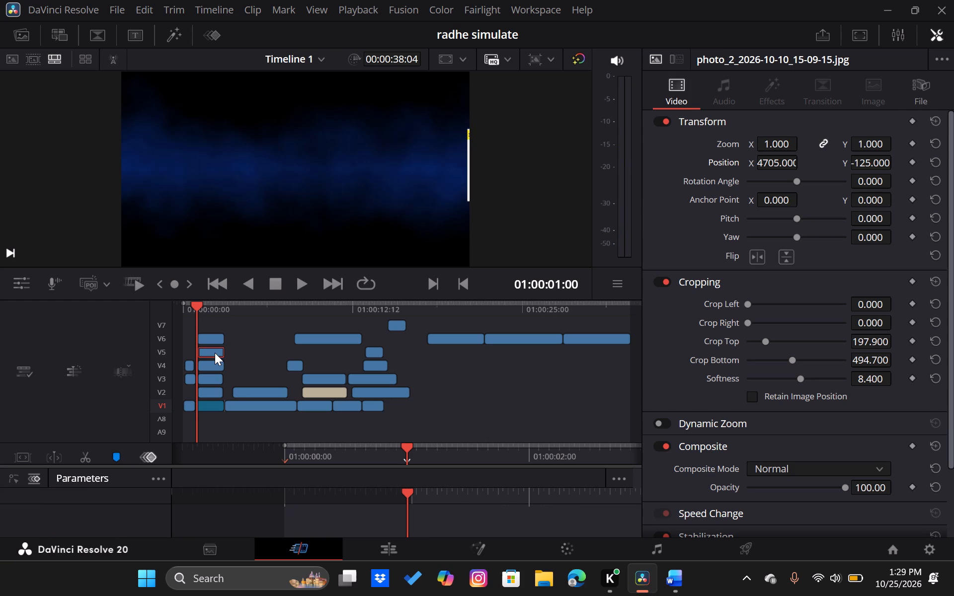
pyautogui.click(151, 461)
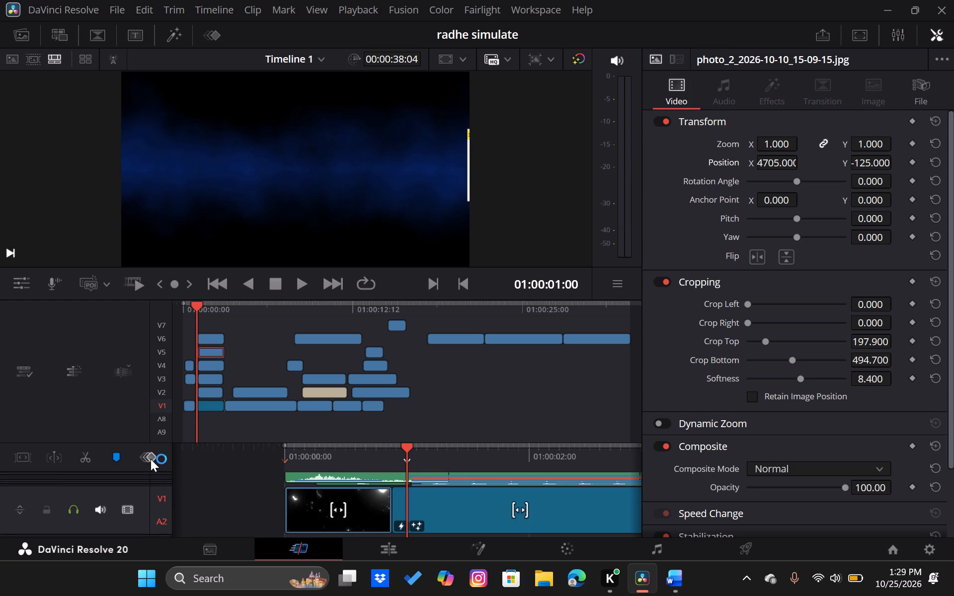
pyautogui.click(151, 459)
pyautogui.scroll(-1, 132, 497)
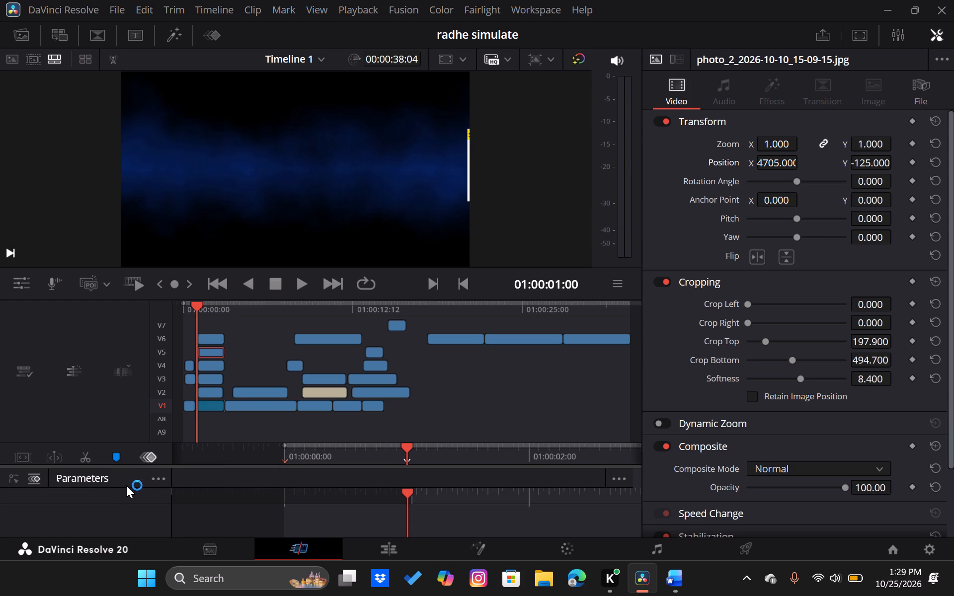
pyautogui.scroll(-1, 126, 485)
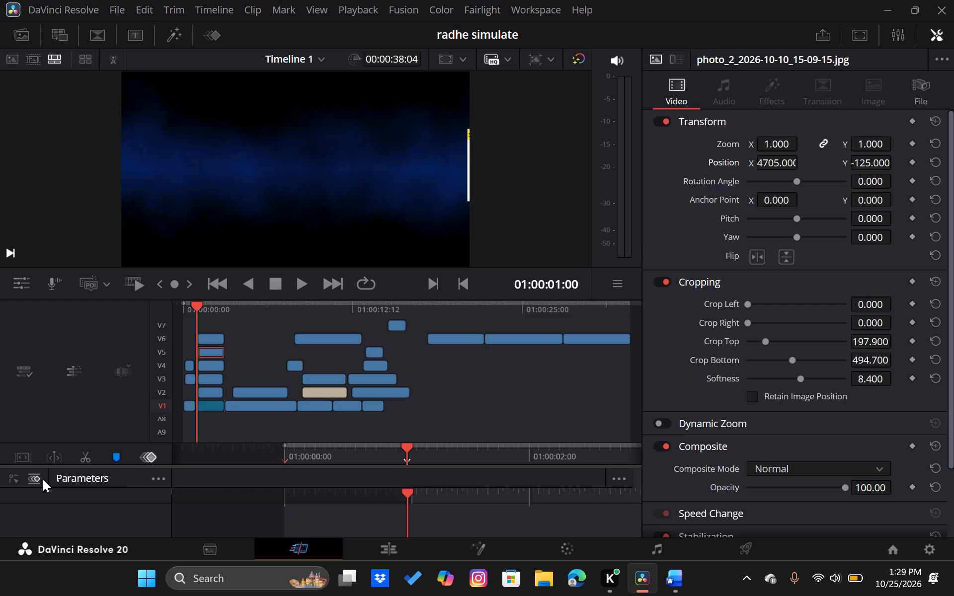
pyautogui.click(43, 479)
pyautogui.click(33, 478)
pyautogui.click(913, 162)
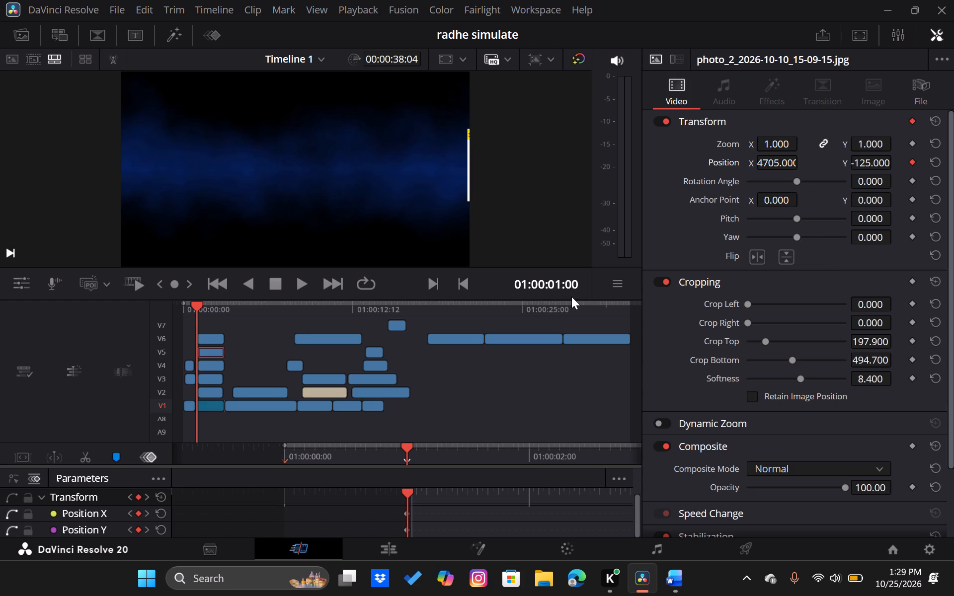
# At 01:00:02:22, keyframe the photo_2 screenshot at Position X -4667, almost out past the left edge of the frame.
pyautogui.moveTo(571, 297); pyautogui.dragTo(293, 416)
pyautogui.scroll(-1, 108, 510)
pyautogui.hscroll(-2, 442, 503)
pyautogui.moveTo(405, 495); pyautogui.dragTo(411, 496)
pyautogui.moveTo(411, 496); pyautogui.dragTo(330, 505)
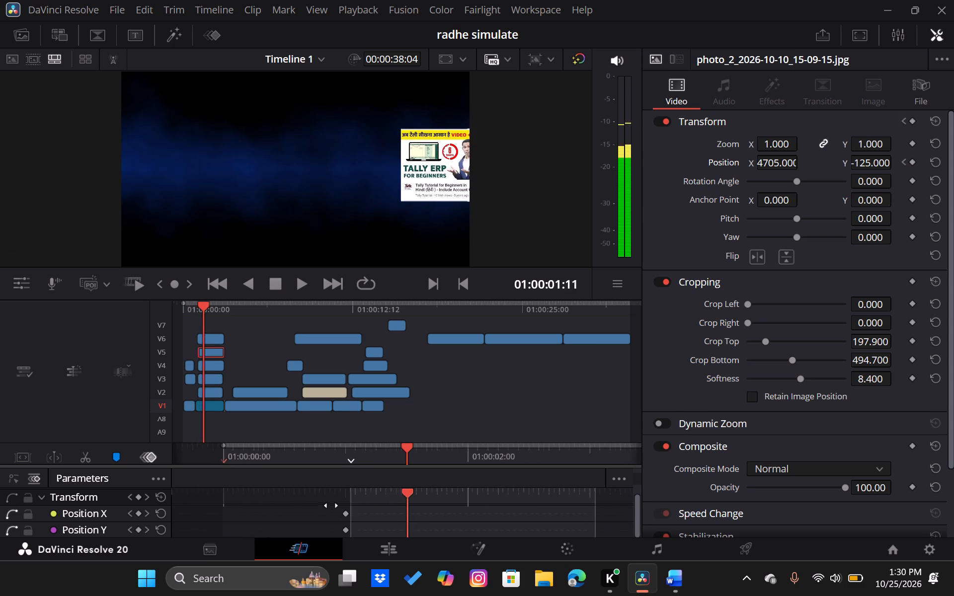
pyautogui.moveTo(330, 505); pyautogui.dragTo(181, 507)
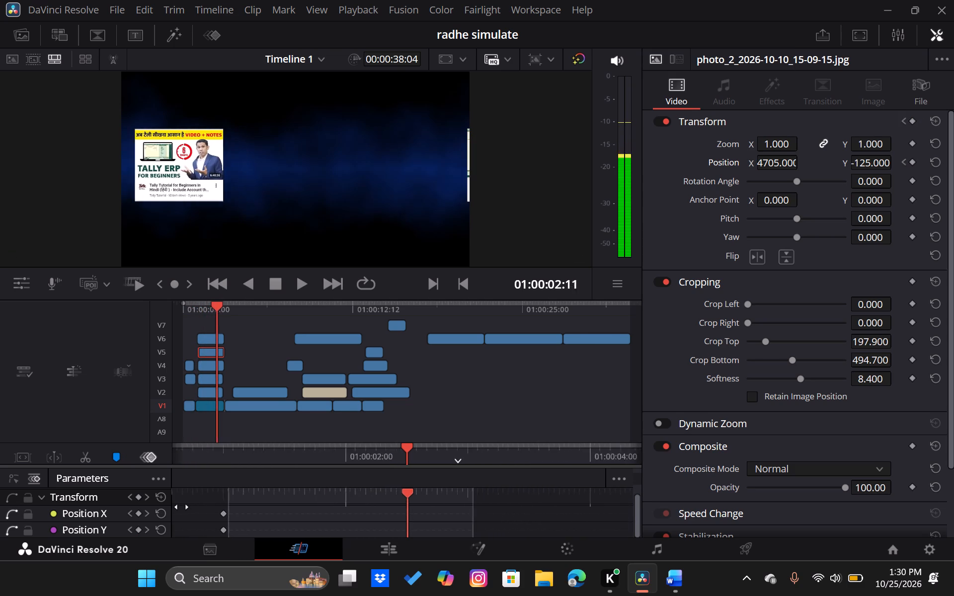
pyautogui.moveTo(181, 507); pyautogui.dragTo(148, 507)
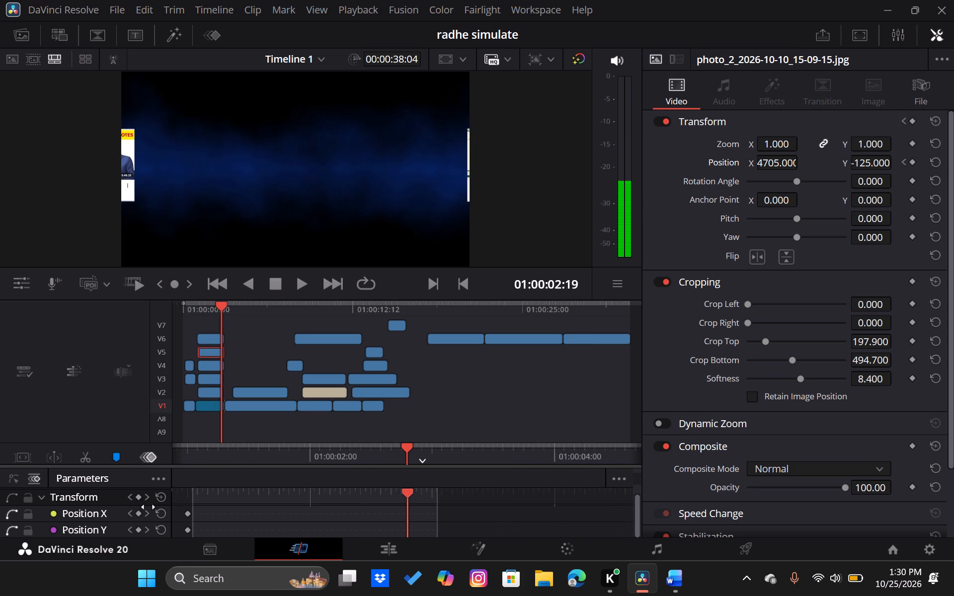
pyautogui.moveTo(148, 507); pyautogui.dragTo(62, 510)
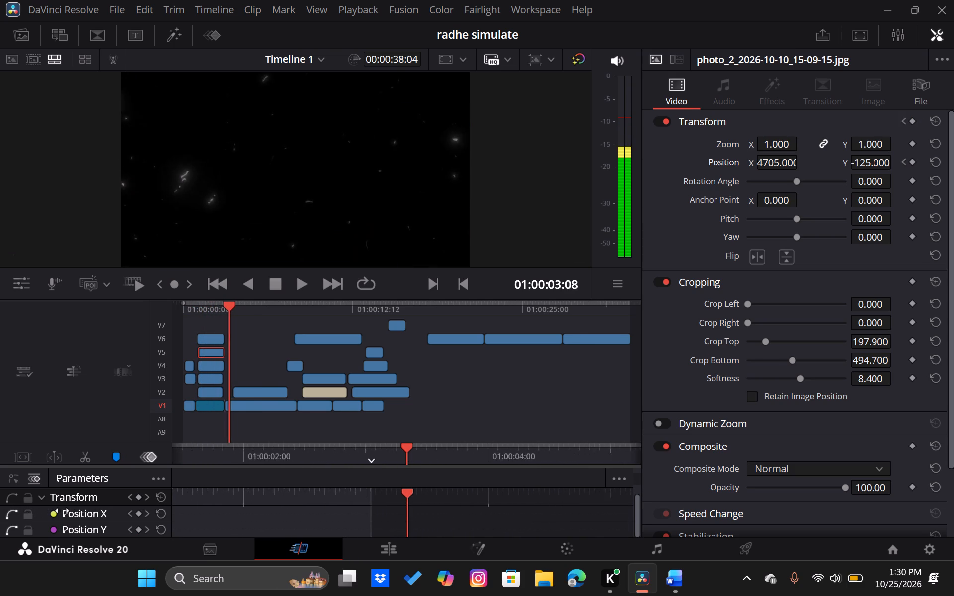
pyautogui.moveTo(62, 510); pyautogui.dragTo(107, 508)
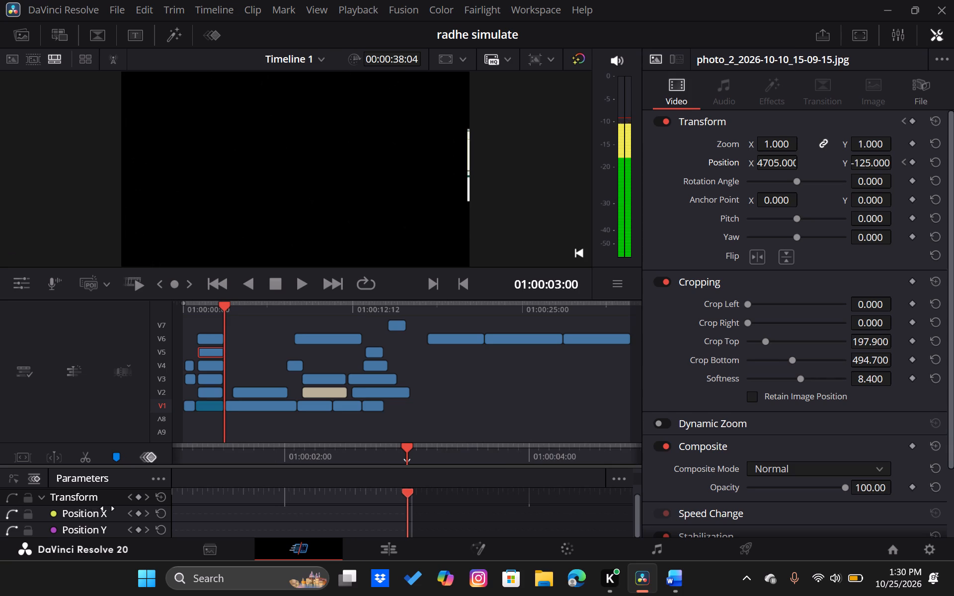
pyautogui.moveTo(107, 508); pyautogui.dragTo(114, 507)
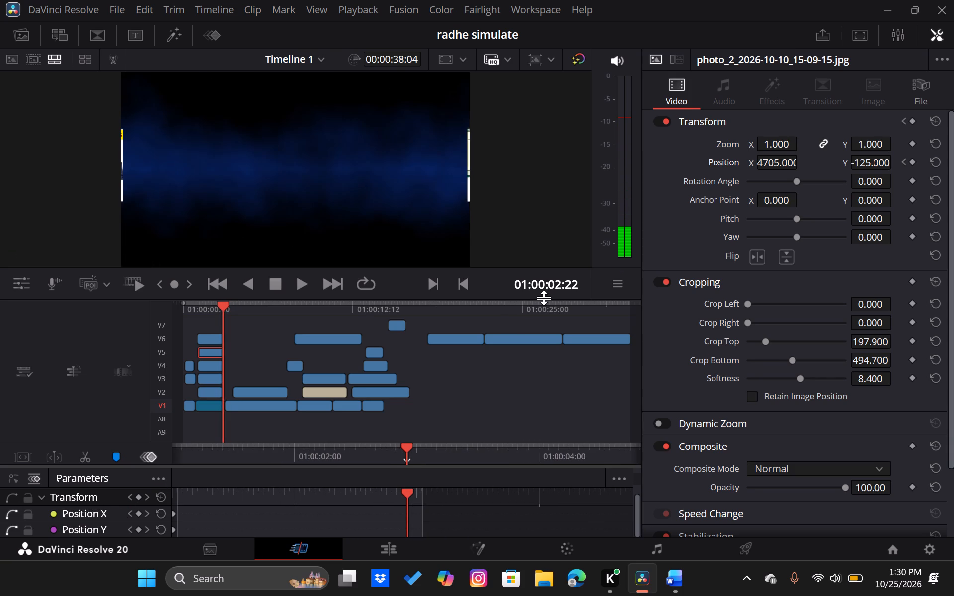
pyautogui.moveTo(773, 162); pyautogui.dragTo(802, 166)
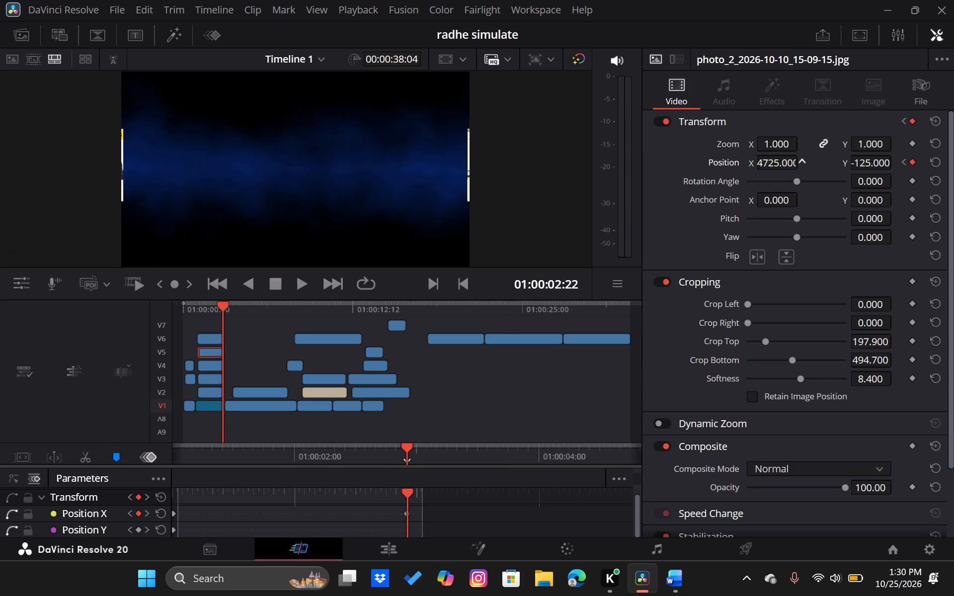
pyautogui.moveTo(802, 166); pyautogui.dragTo(346, 316)
pyautogui.moveTo(773, 162); pyautogui.dragTo(110, 187)
pyautogui.moveTo(773, 162); pyautogui.dragTo(535, 154)
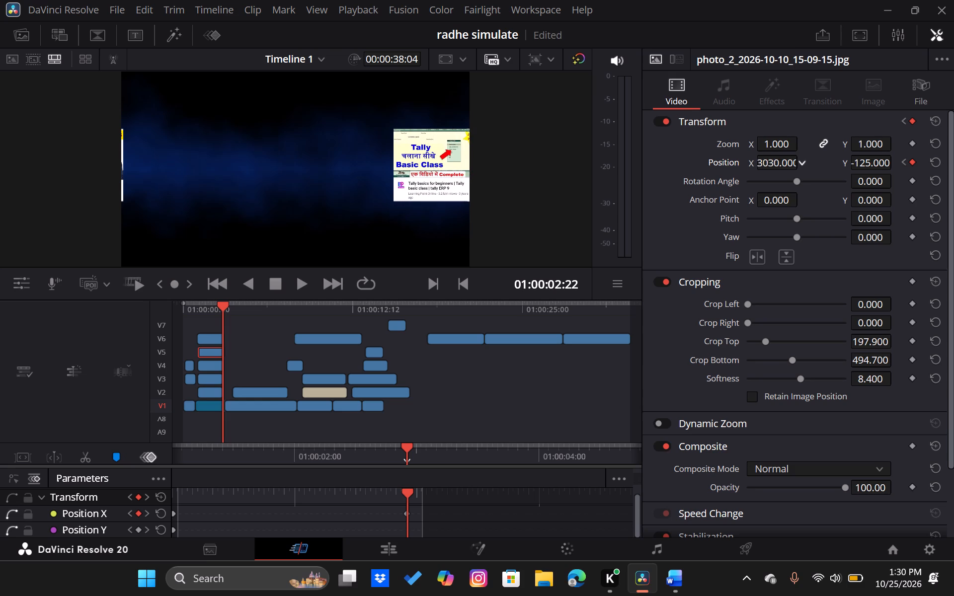
pyautogui.moveTo(535, 154); pyautogui.dragTo(10, 141)
pyautogui.moveTo(773, 162); pyautogui.dragTo(151, 189)
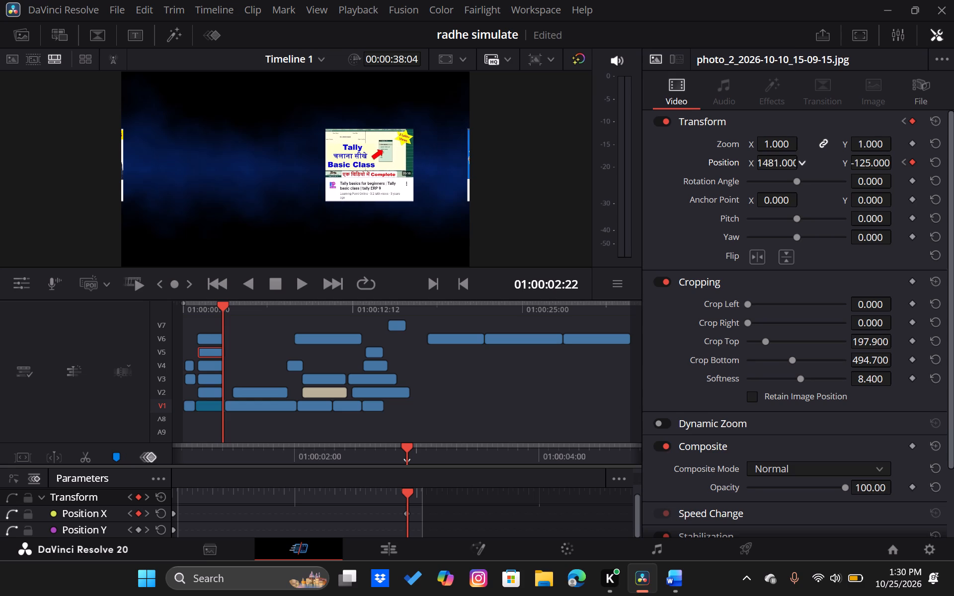
pyautogui.moveTo(151, 189); pyautogui.dragTo(105, 192)
pyautogui.moveTo(773, 162); pyautogui.dragTo(0, 212)
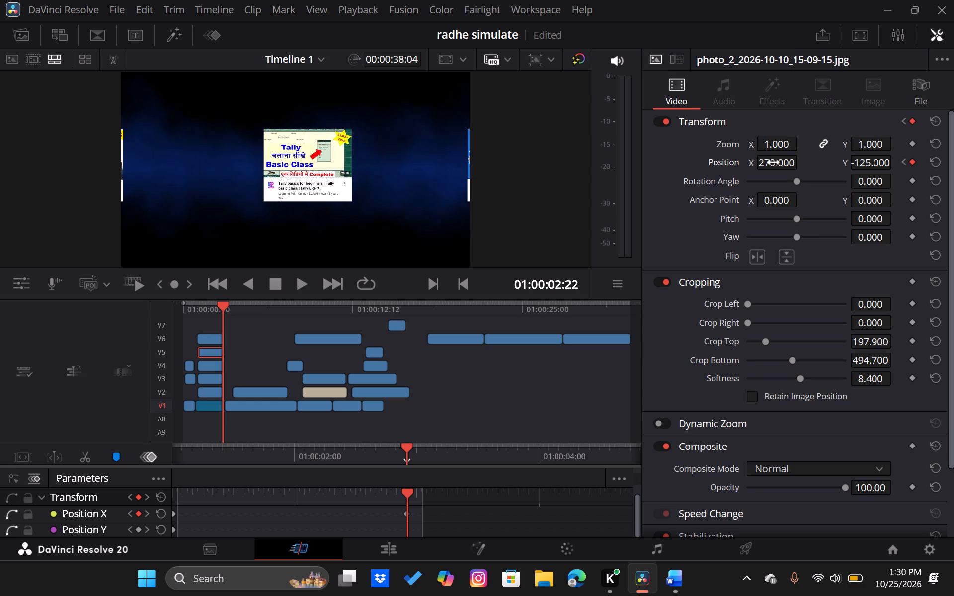
pyautogui.moveTo(773, 162); pyautogui.dragTo(43, 211)
pyautogui.click(773, 162)
pyautogui.moveTo(773, 162); pyautogui.dragTo(595, 166)
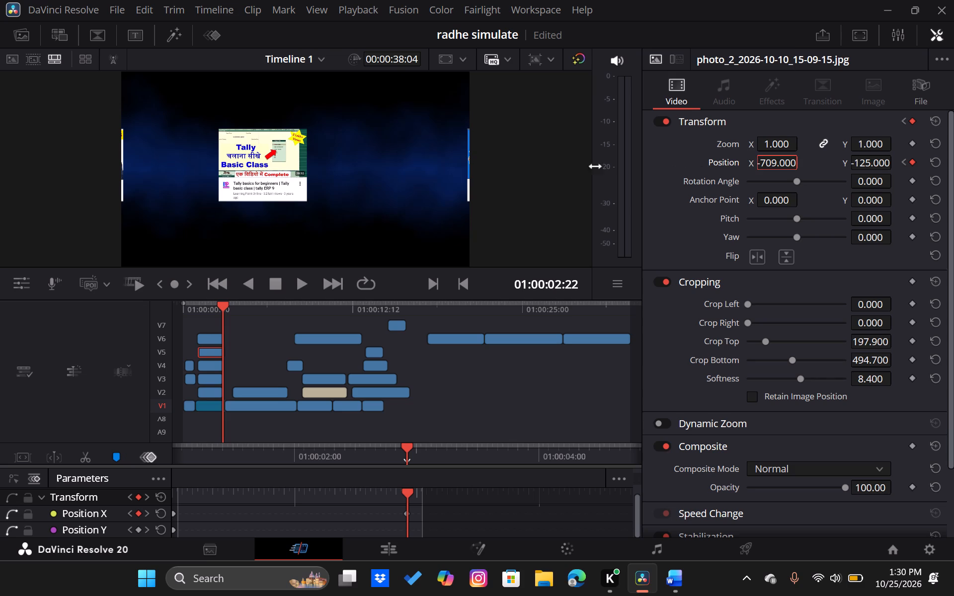
pyautogui.moveTo(595, 166); pyautogui.dragTo(782, 192)
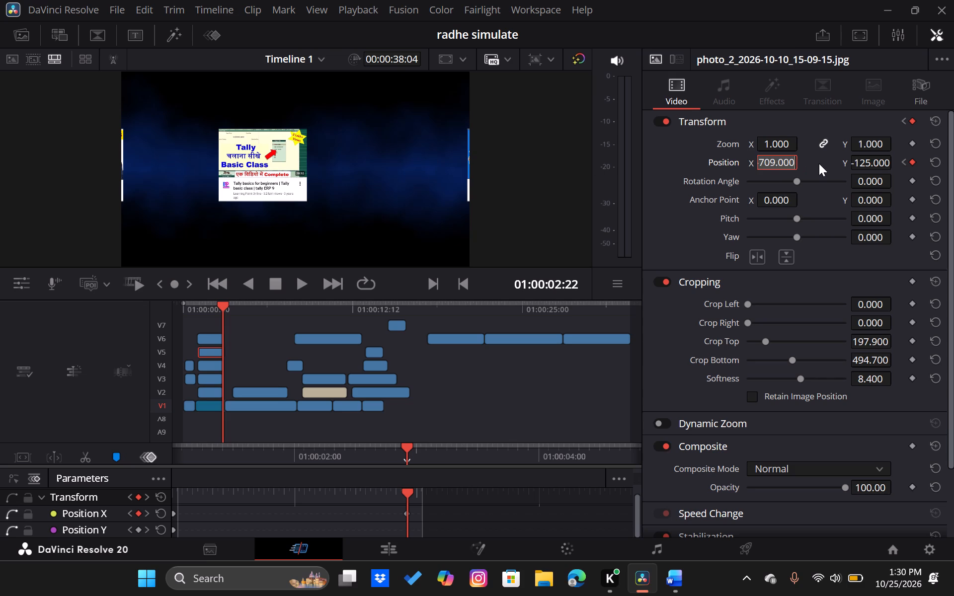
pyautogui.click(819, 163)
pyautogui.moveTo(784, 162); pyautogui.dragTo(199, 179)
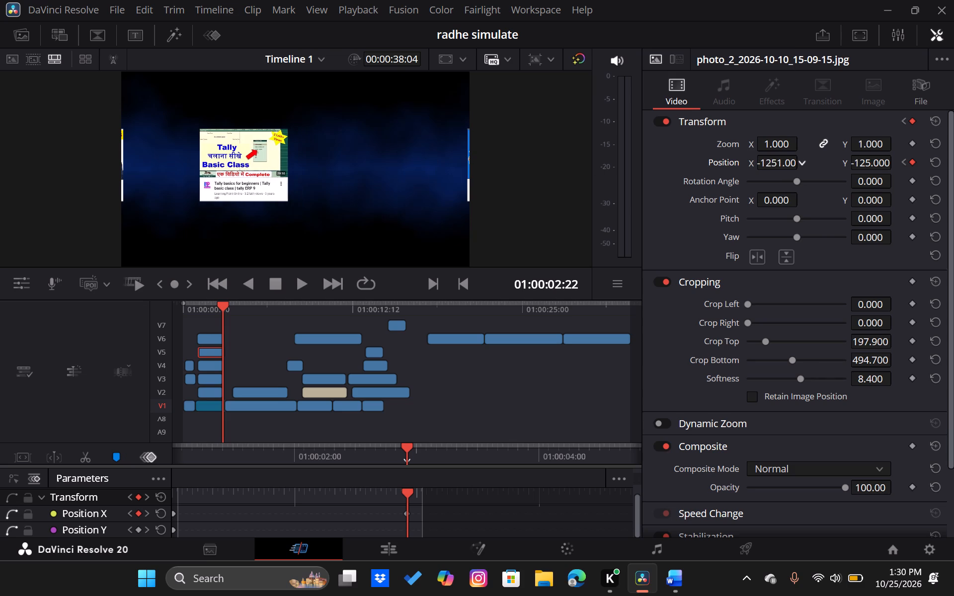
pyautogui.moveTo(199, 179); pyautogui.dragTo(163, 184)
pyautogui.click(784, 162)
pyautogui.moveTo(784, 162); pyautogui.dragTo(825, 162)
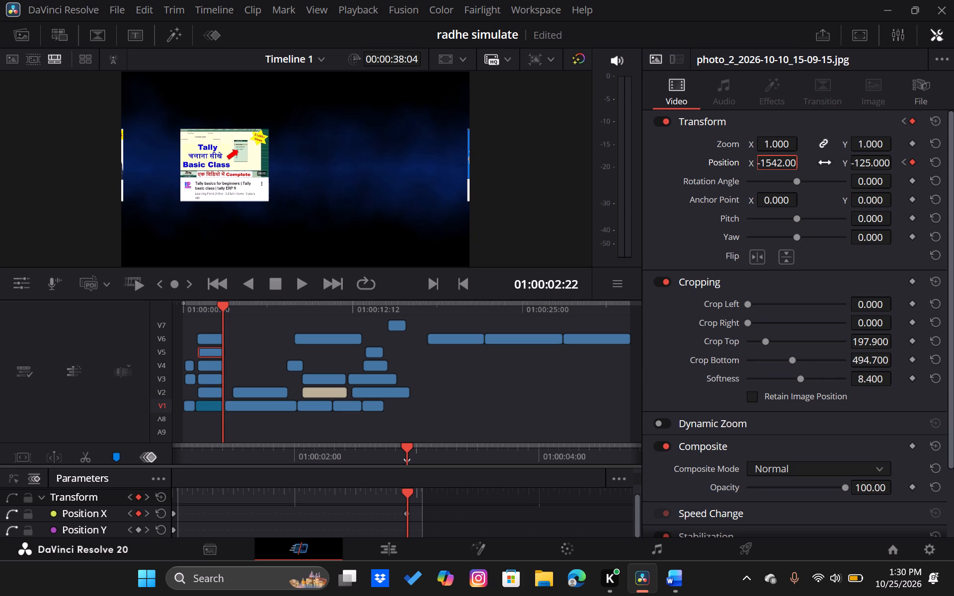
pyautogui.moveTo(825, 162); pyautogui.dragTo(829, 163)
pyautogui.click(829, 163)
pyautogui.moveTo(786, 162); pyautogui.dragTo(681, 167)
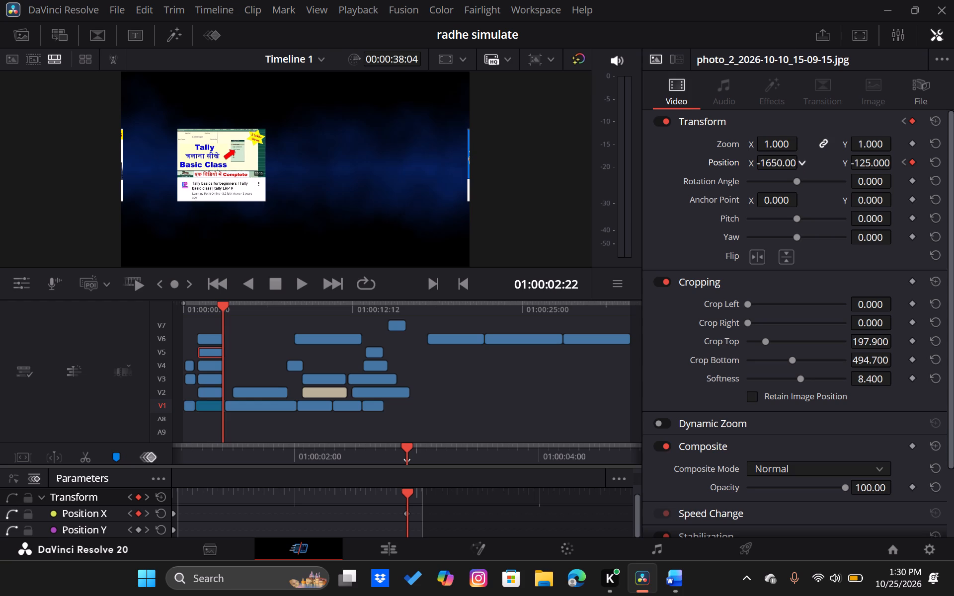
pyautogui.moveTo(681, 167); pyautogui.dragTo(149, 190)
pyautogui.moveTo(787, 162); pyautogui.dragTo(691, 169)
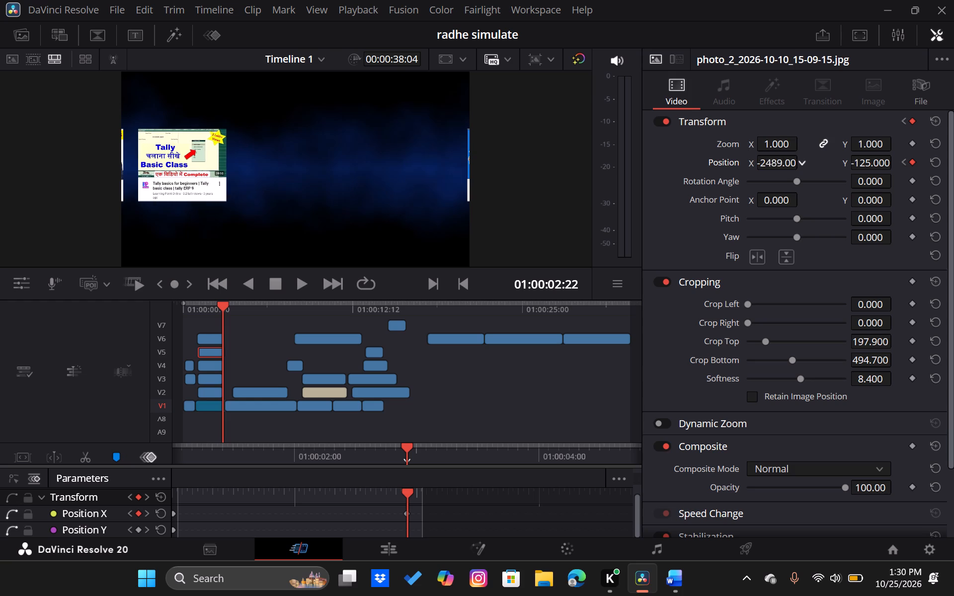
pyautogui.moveTo(691, 169); pyautogui.dragTo(283, 189)
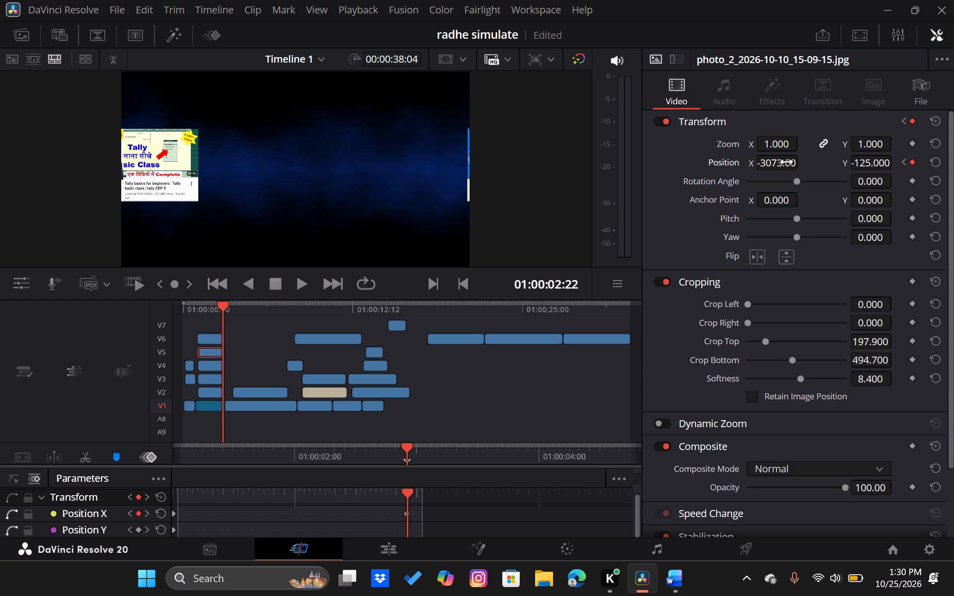
pyautogui.moveTo(787, 162); pyautogui.dragTo(284, 211)
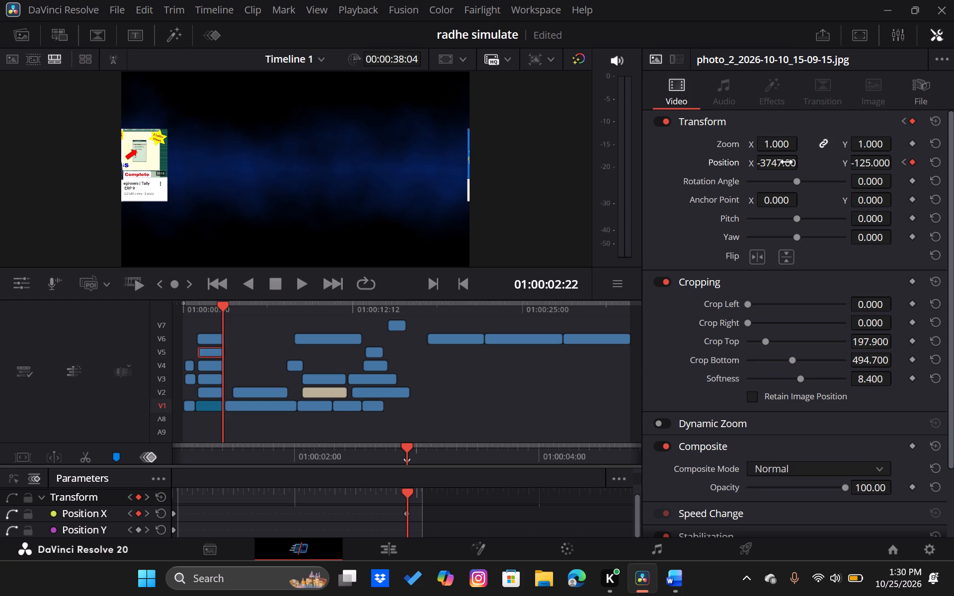
pyautogui.moveTo(787, 162); pyautogui.dragTo(350, 205)
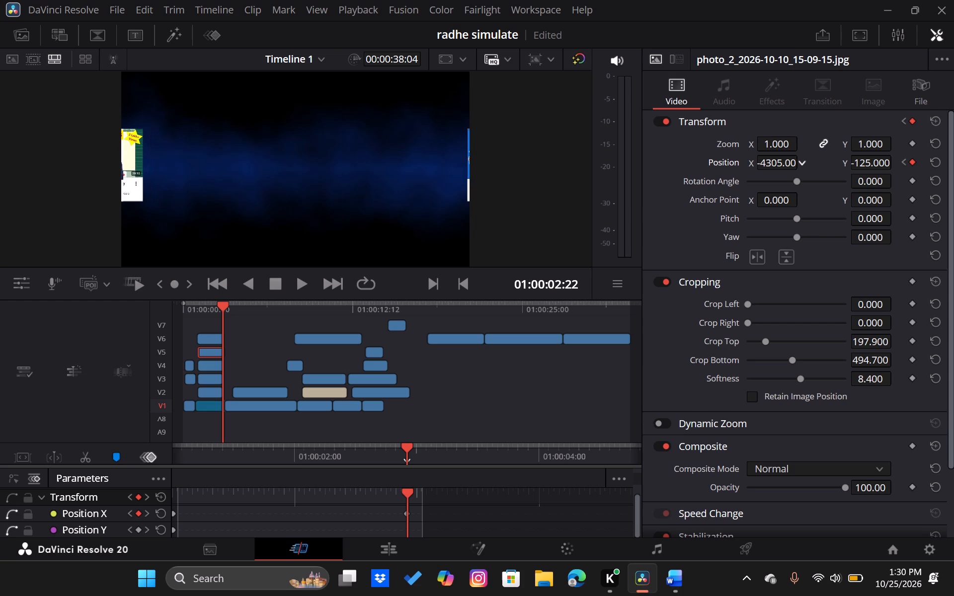
pyautogui.moveTo(350, 205); pyautogui.dragTo(274, 225)
pyautogui.moveTo(787, 162); pyautogui.dragTo(730, 163)
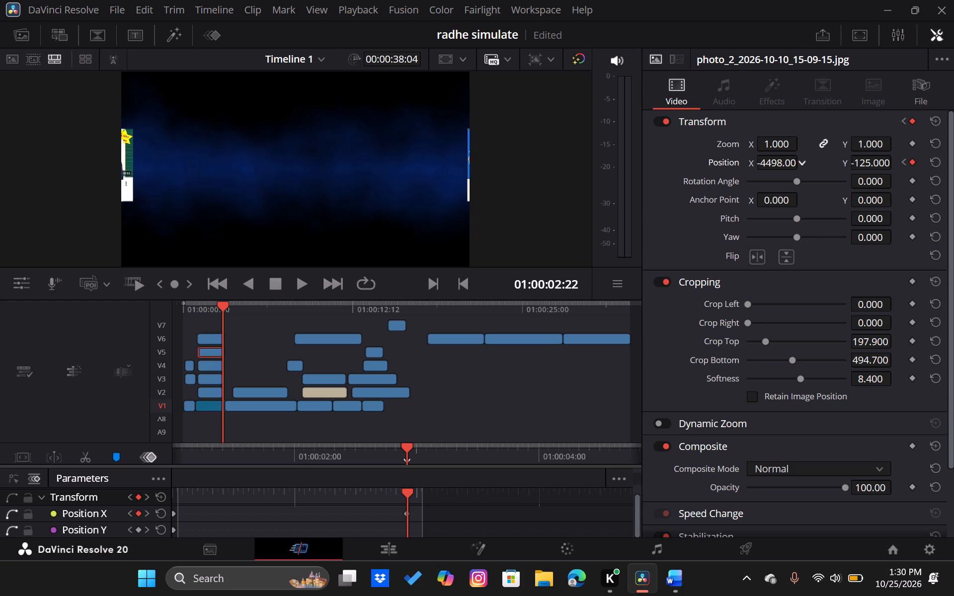
pyautogui.moveTo(730, 163); pyautogui.dragTo(613, 177)
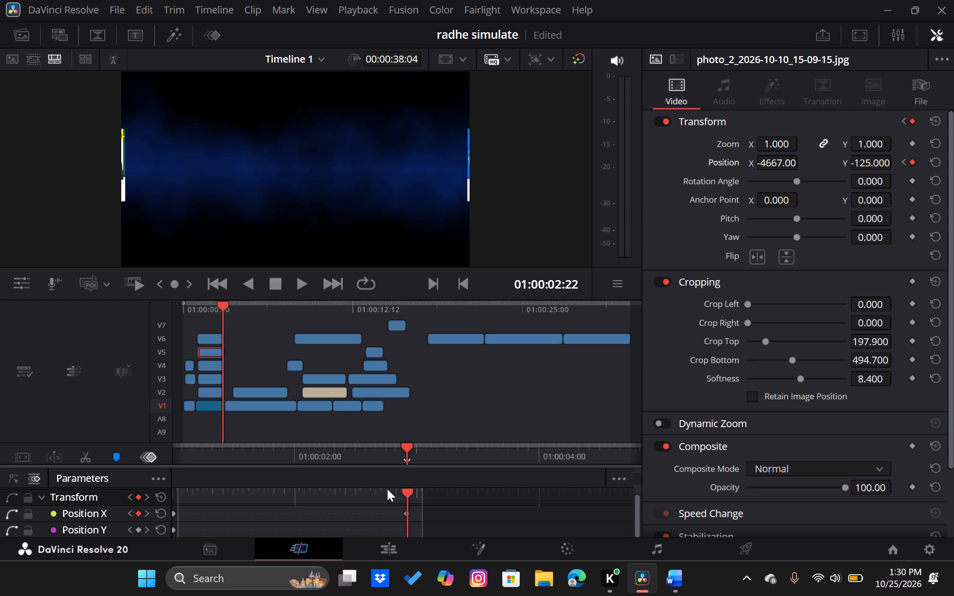
# Scrub between 01:00:01:00 and 01:00:02:17 to examine how the photo_2 and photo_4 screenshots overlap while crossing the frame.
pyautogui.moveTo(408, 495); pyautogui.dragTo(505, 496)
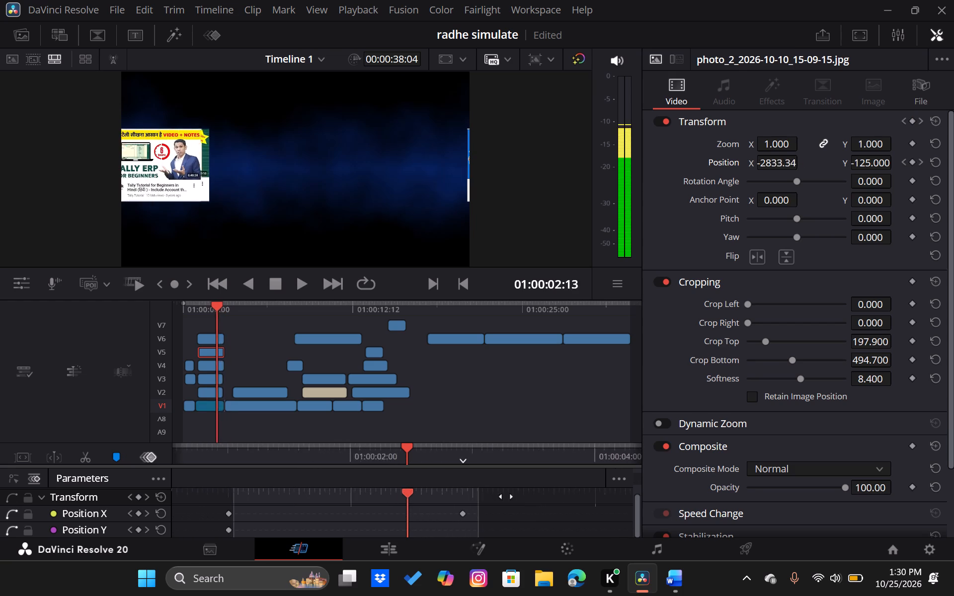
pyautogui.moveTo(505, 496); pyautogui.dragTo(631, 485)
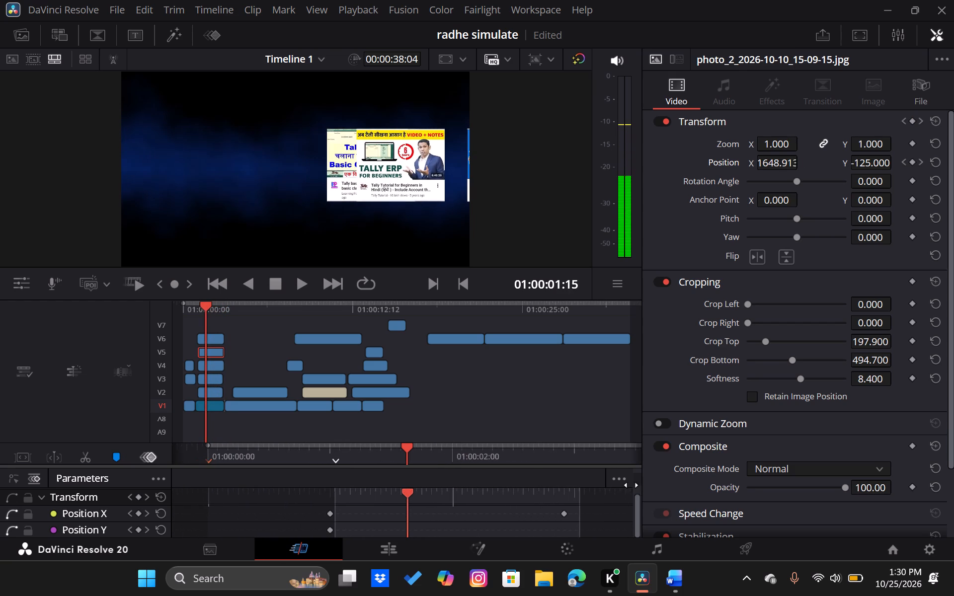
pyautogui.moveTo(631, 485); pyautogui.dragTo(648, 484)
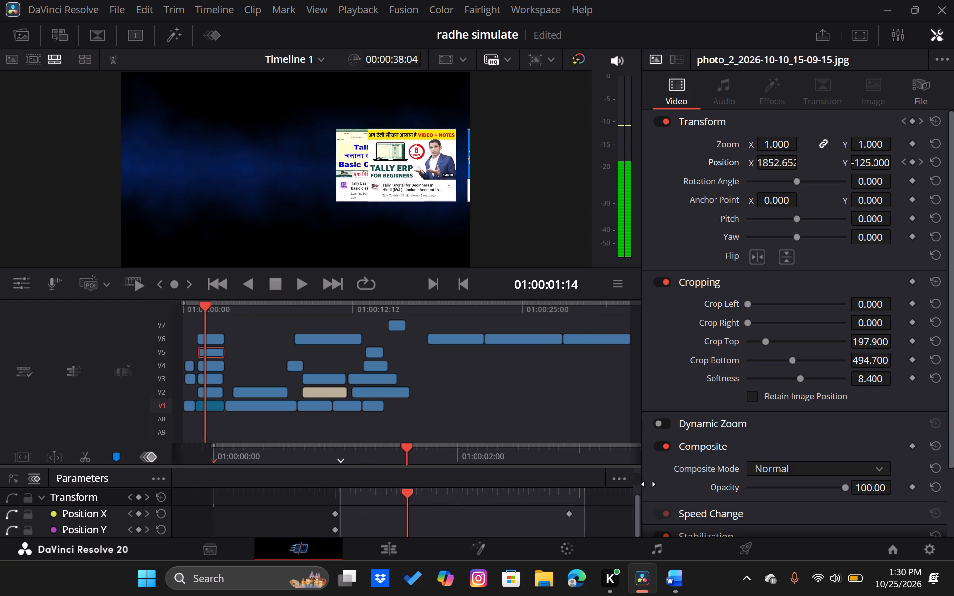
pyautogui.moveTo(648, 484); pyautogui.dragTo(716, 470)
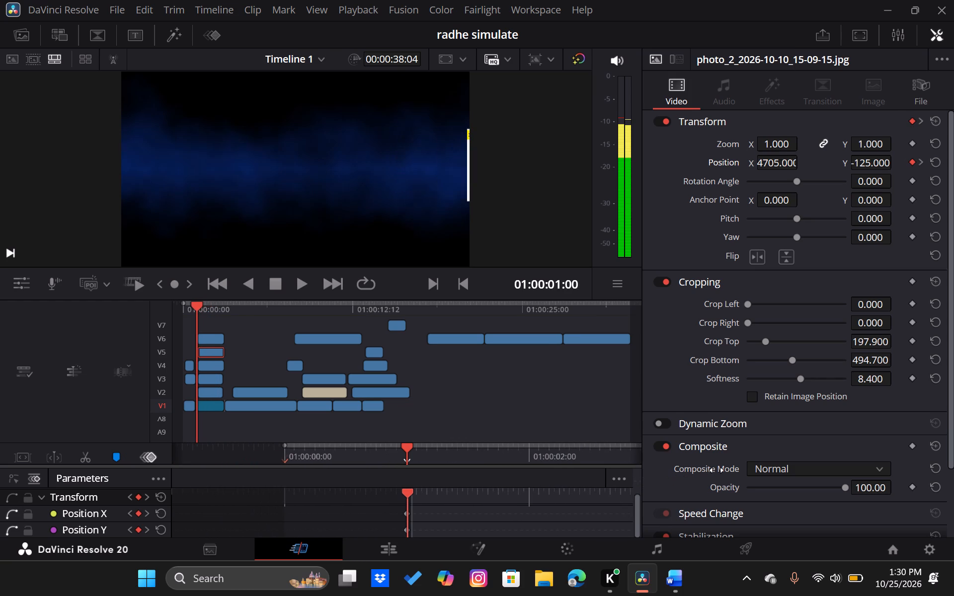
pyautogui.moveTo(716, 470); pyautogui.dragTo(630, 471)
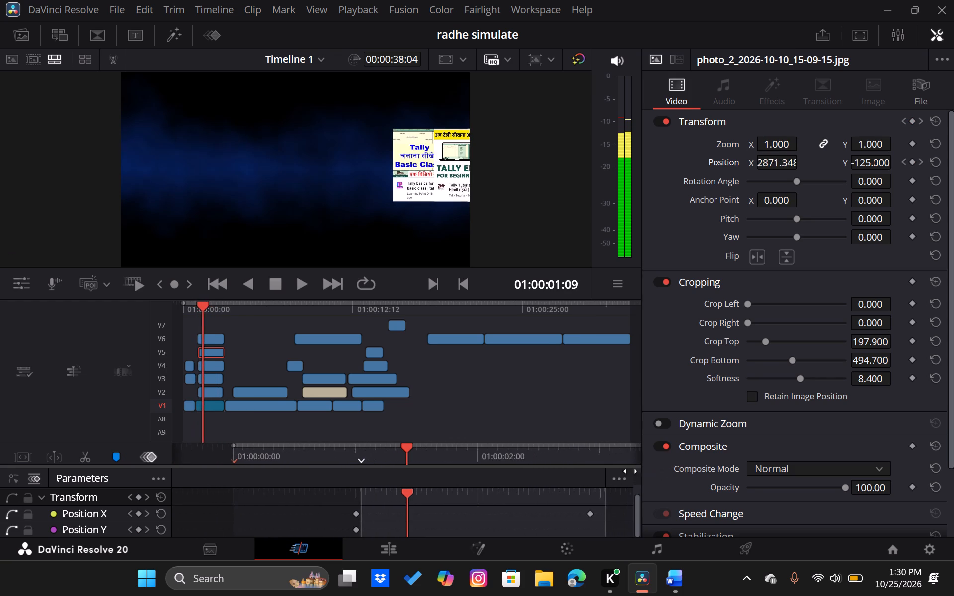
pyautogui.moveTo(630, 471); pyautogui.dragTo(474, 485)
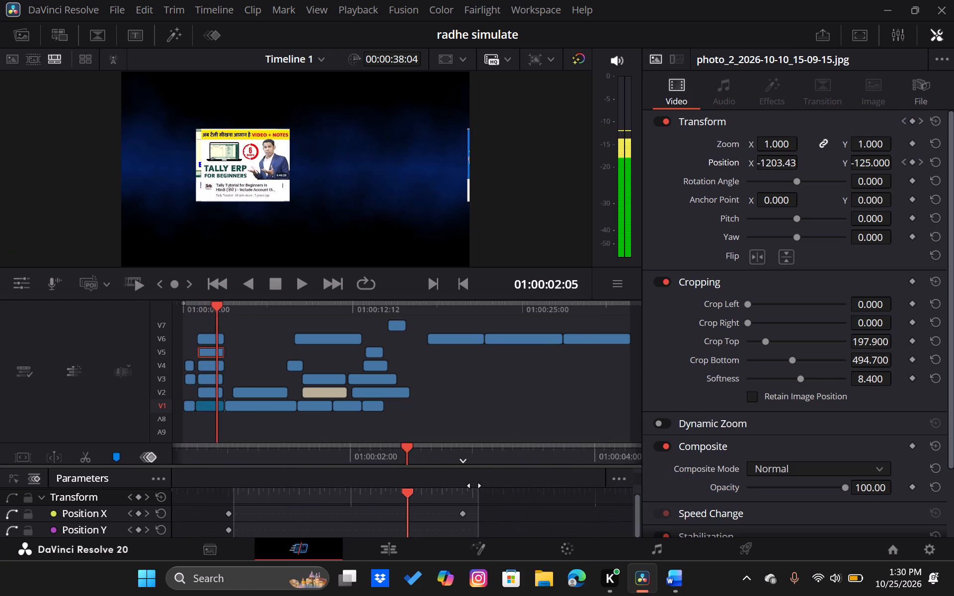
pyautogui.moveTo(474, 485); pyautogui.dragTo(451, 485)
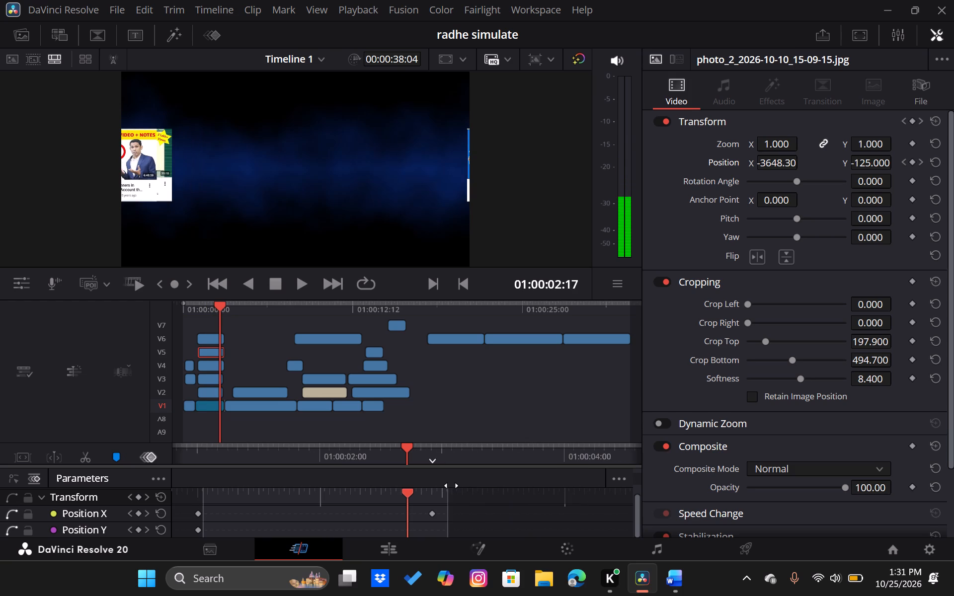
pyautogui.moveTo(451, 485); pyautogui.dragTo(487, 484)
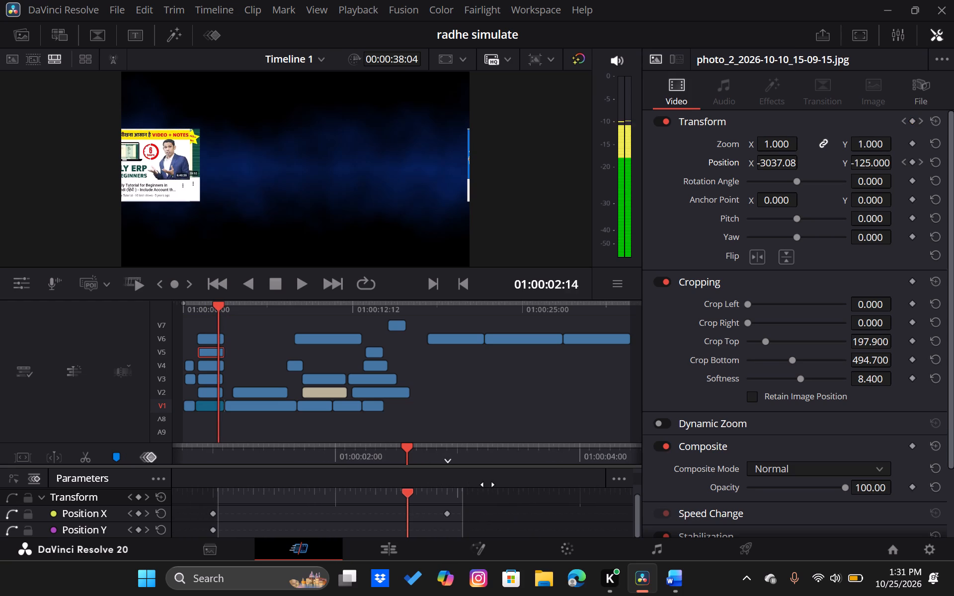
# At 01:00:02:22, change the photo_2 screenshot's Position X keyframe to -2652 so its whole thumbnail sits inside the frame.
pyautogui.moveTo(487, 484); pyautogui.dragTo(440, 490)
pyautogui.moveTo(721, 232); pyautogui.dragTo(756, 177)
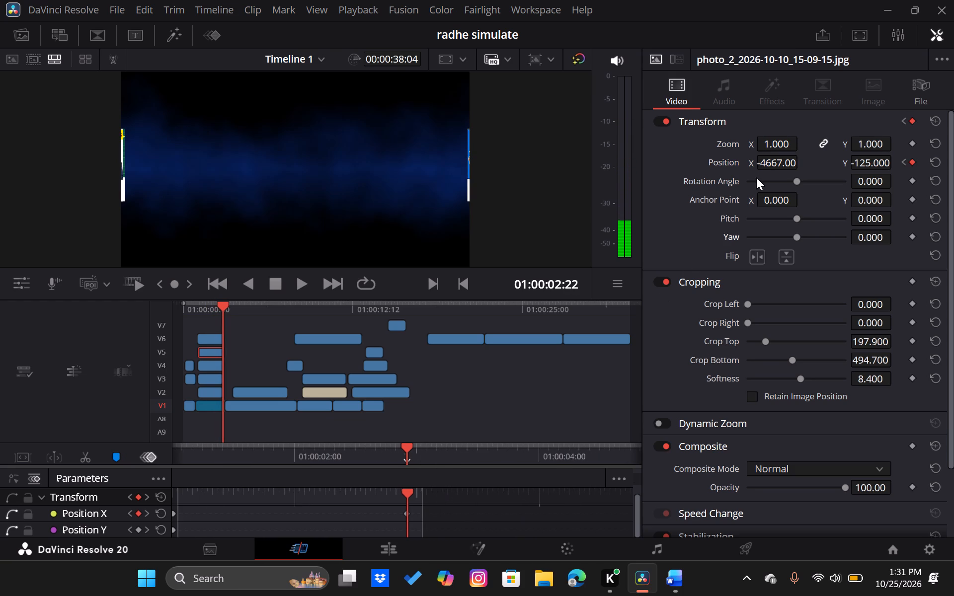
pyautogui.moveTo(772, 162); pyautogui.dragTo(939, 163)
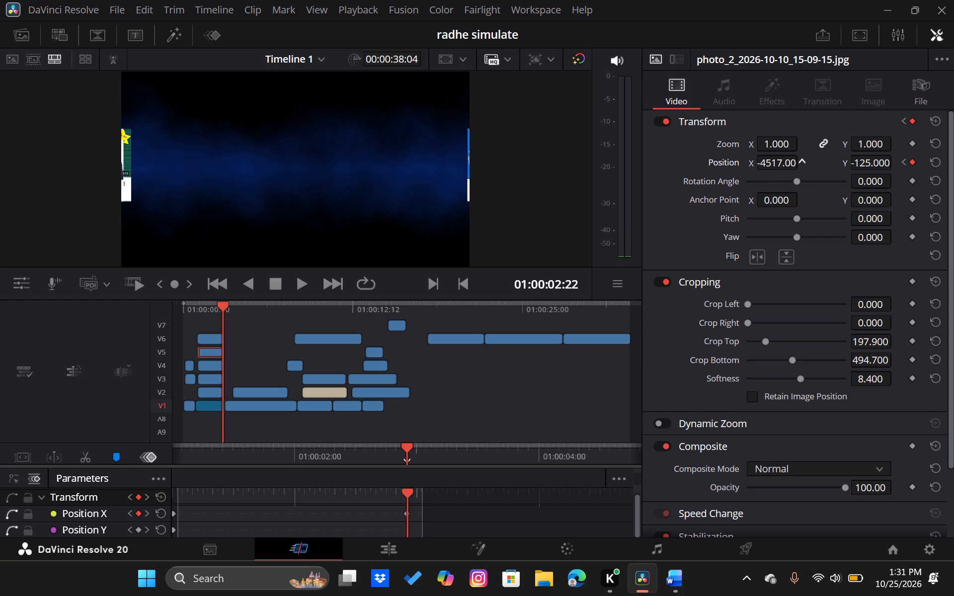
pyautogui.moveTo(939, 163); pyautogui.dragTo(943, 162)
pyautogui.moveTo(772, 162); pyautogui.dragTo(623, 299)
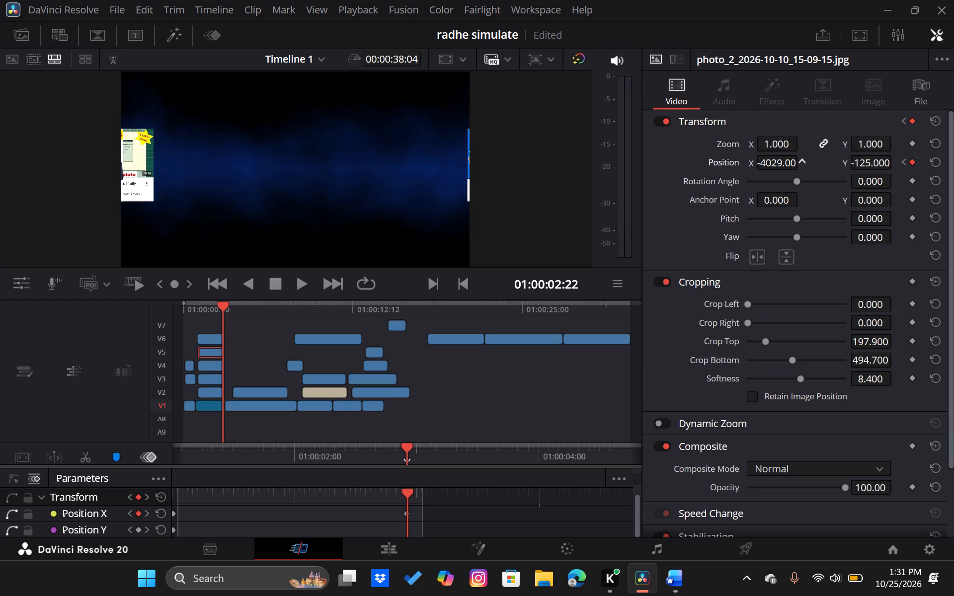
pyautogui.moveTo(623, 299); pyautogui.dragTo(627, 299)
pyautogui.moveTo(772, 162); pyautogui.dragTo(618, 300)
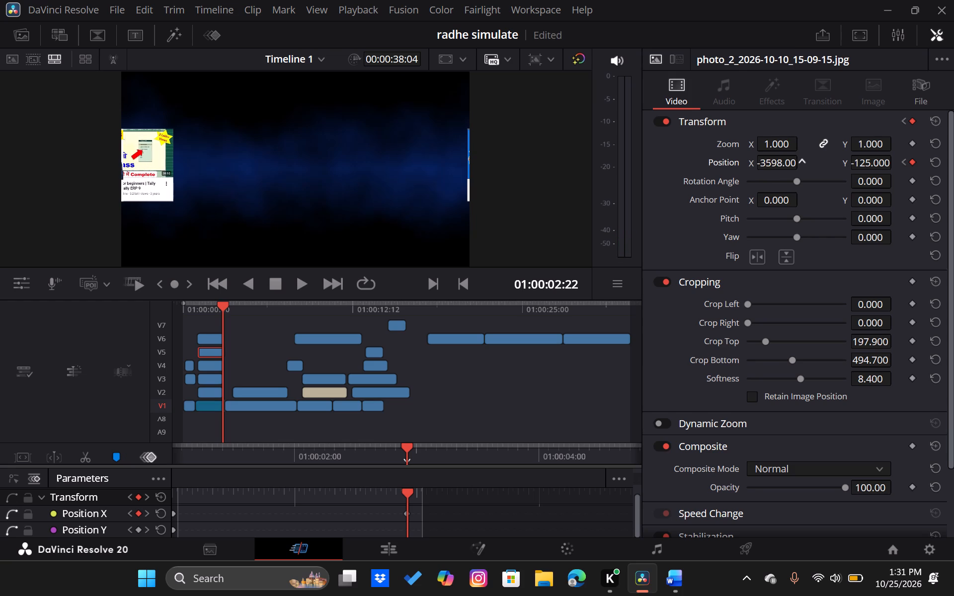
pyautogui.moveTo(618, 300); pyautogui.dragTo(622, 300)
pyautogui.moveTo(772, 162); pyautogui.dragTo(691, 280)
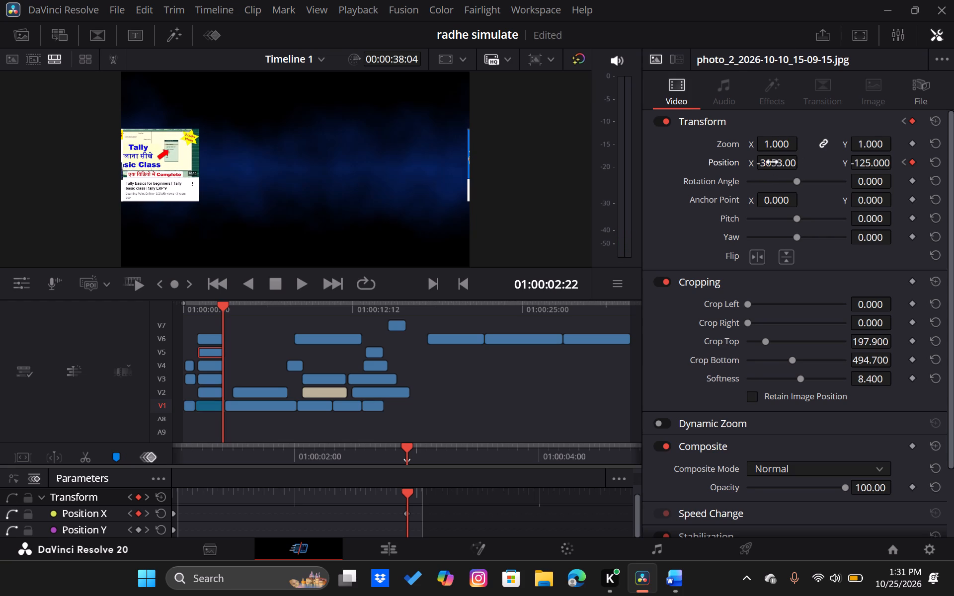
pyautogui.moveTo(772, 162); pyautogui.dragTo(607, 299)
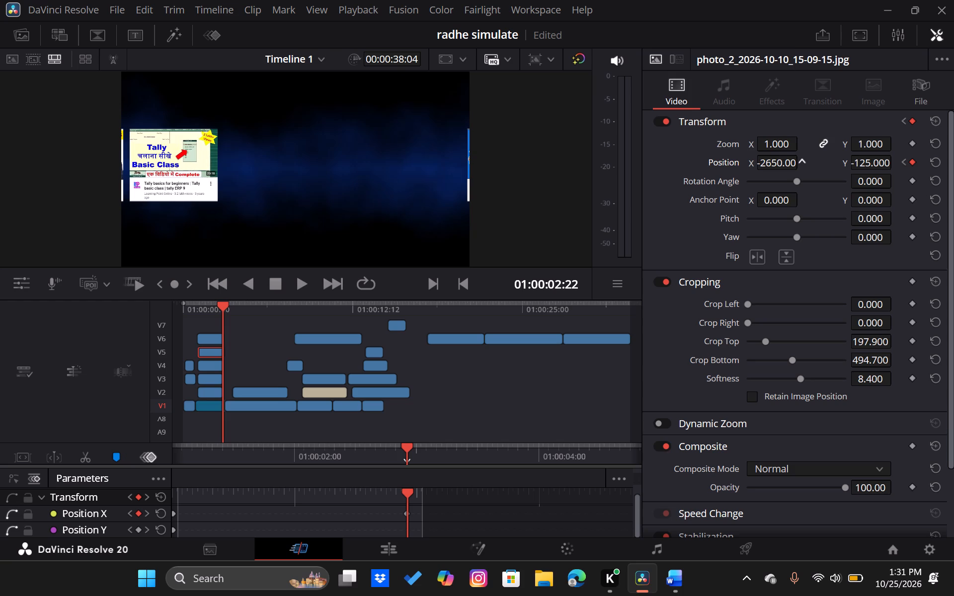
pyautogui.moveTo(607, 299); pyautogui.dragTo(605, 299)
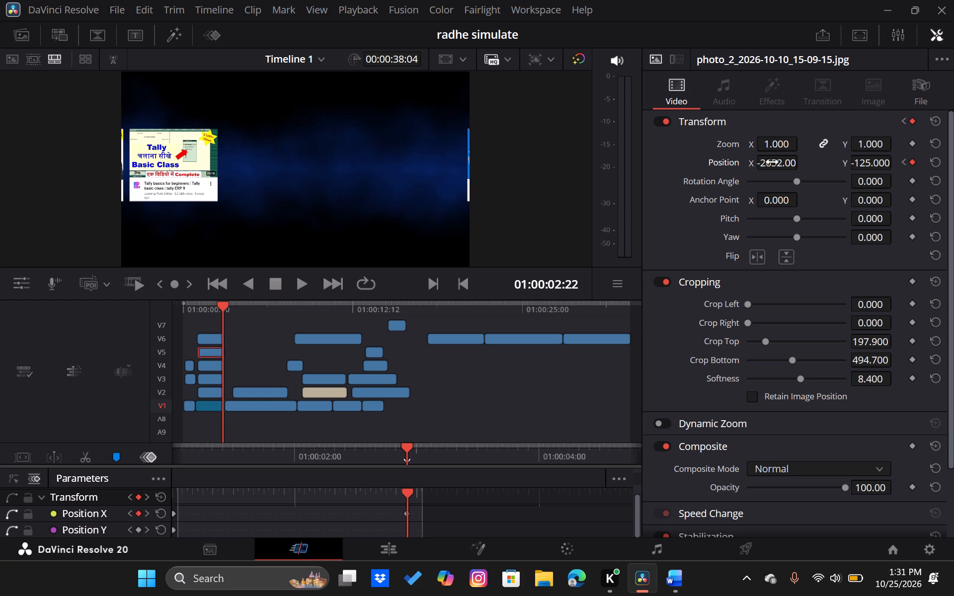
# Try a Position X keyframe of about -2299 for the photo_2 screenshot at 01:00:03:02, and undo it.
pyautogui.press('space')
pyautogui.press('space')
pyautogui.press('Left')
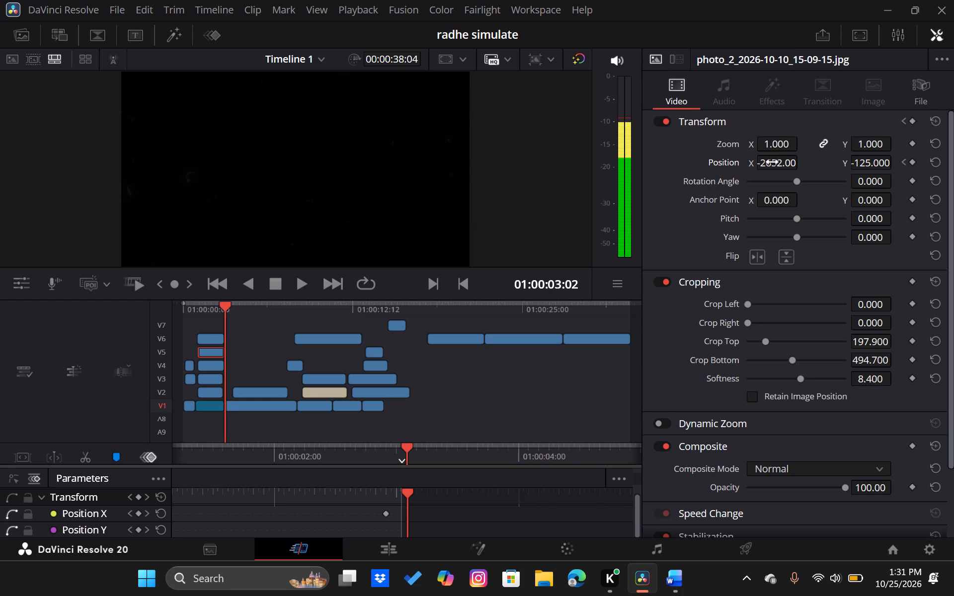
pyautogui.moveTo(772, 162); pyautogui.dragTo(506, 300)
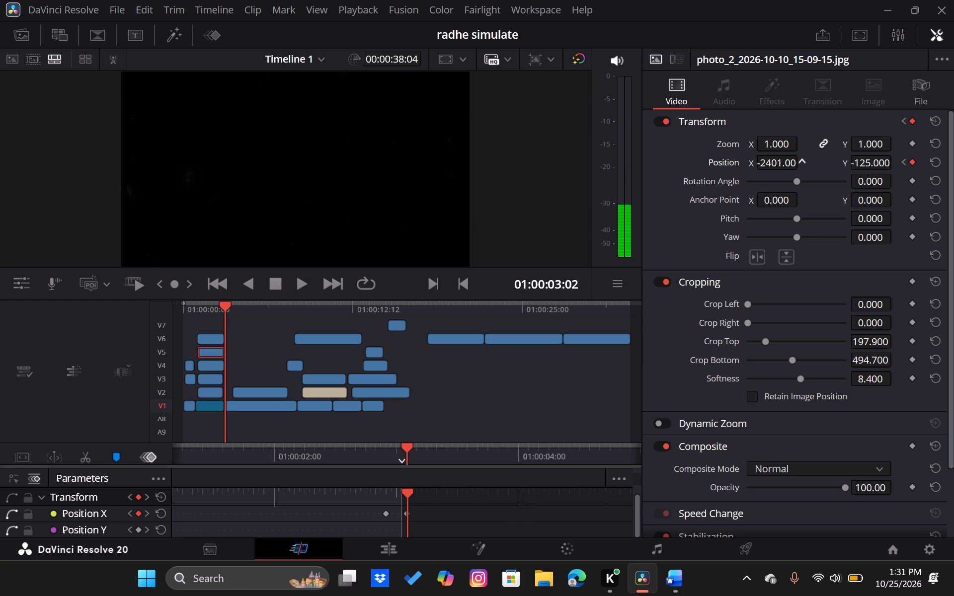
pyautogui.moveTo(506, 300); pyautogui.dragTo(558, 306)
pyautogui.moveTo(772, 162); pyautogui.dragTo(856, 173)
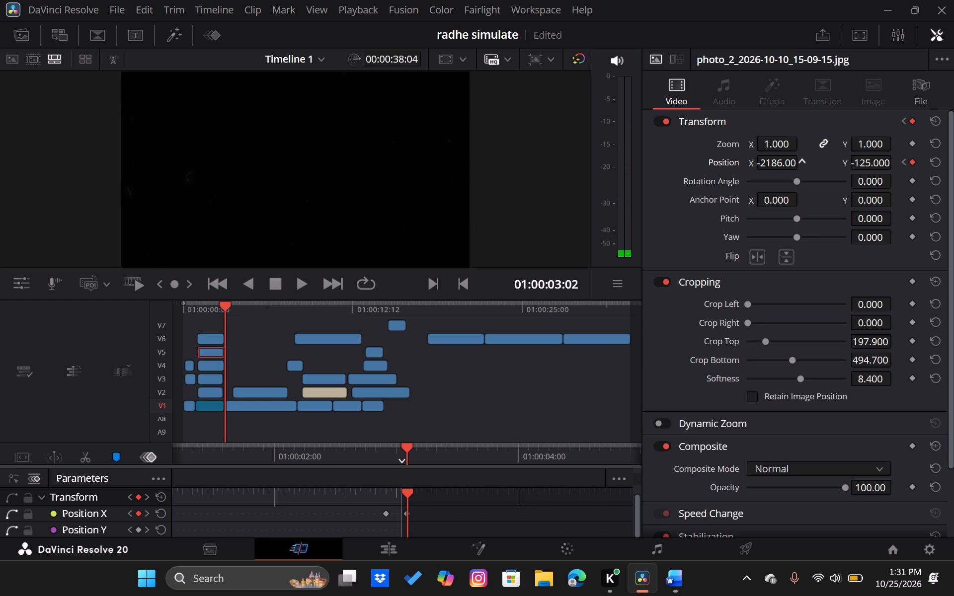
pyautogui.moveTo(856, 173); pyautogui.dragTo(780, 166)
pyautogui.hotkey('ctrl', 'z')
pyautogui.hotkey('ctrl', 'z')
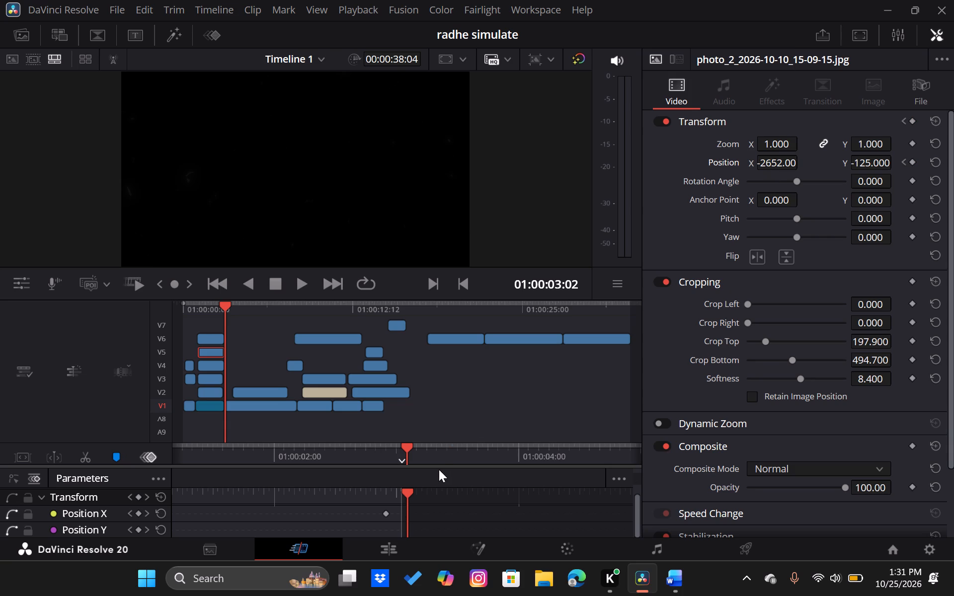
# At 01:00:03:00, keyframe the photo_2 screenshot at Position X -4757, fully out past the left edge of the frame.
pyautogui.click(393, 488)
pyautogui.moveTo(410, 446); pyautogui.dragTo(424, 447)
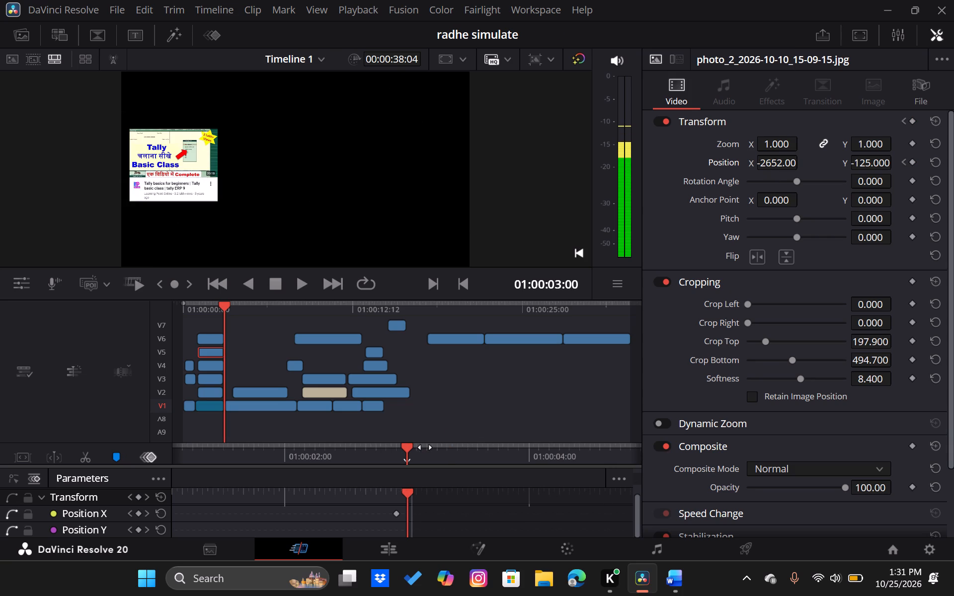
pyautogui.moveTo(424, 447); pyautogui.dragTo(427, 447)
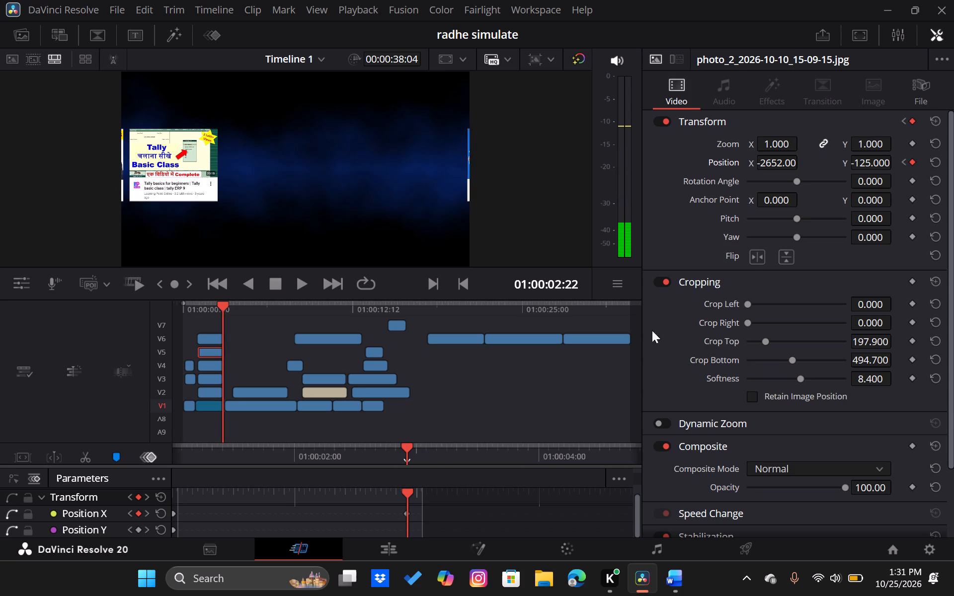
pyautogui.moveTo(411, 453); pyautogui.dragTo(403, 453)
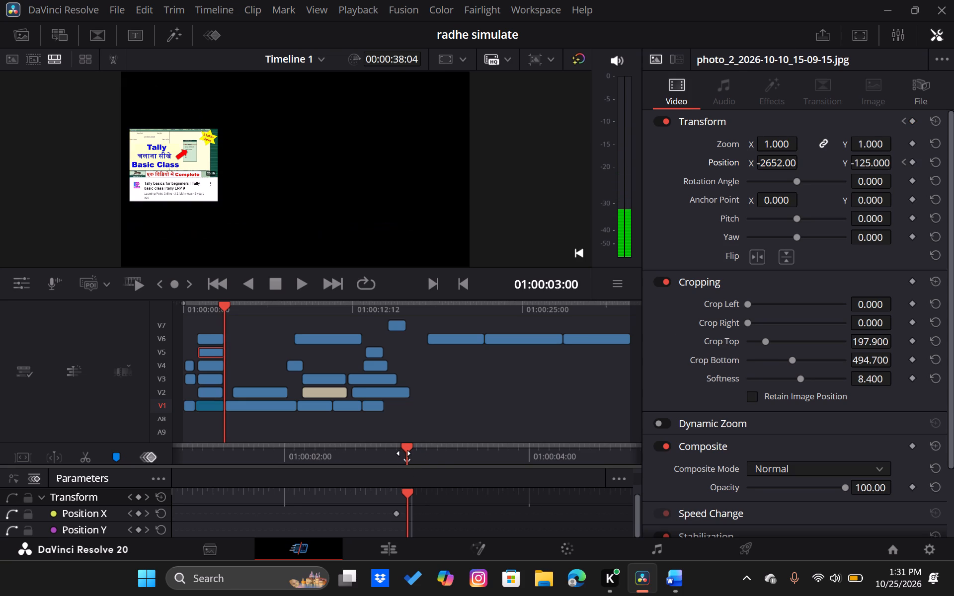
pyautogui.moveTo(403, 453); pyautogui.dragTo(404, 453)
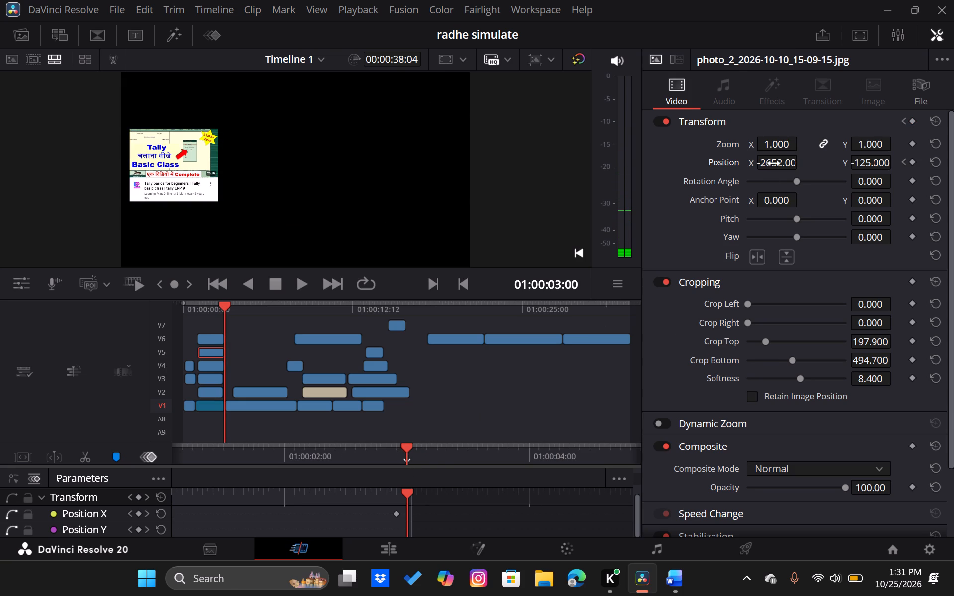
pyautogui.moveTo(774, 163); pyautogui.dragTo(157, 189)
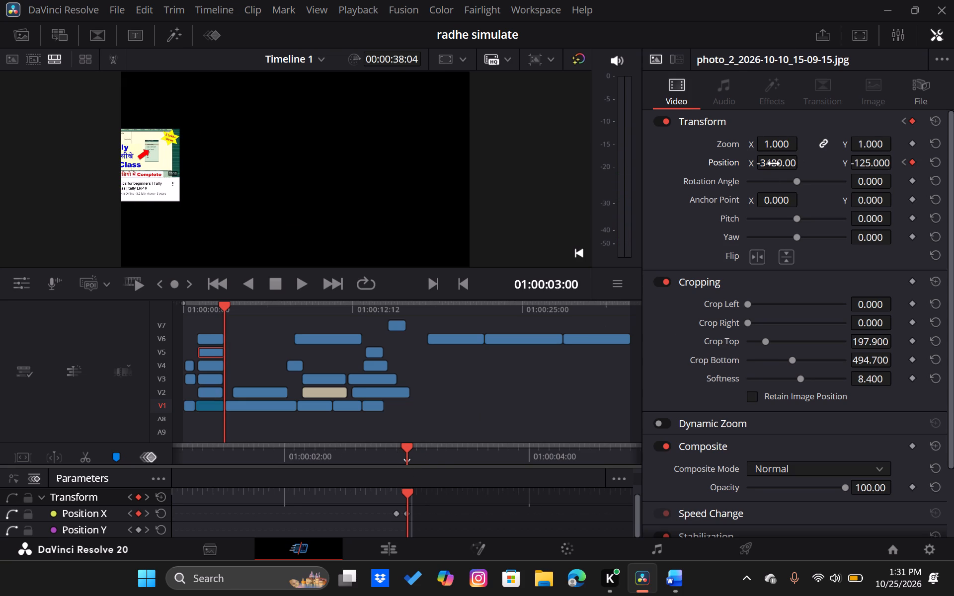
pyautogui.moveTo(774, 163); pyautogui.dragTo(185, 193)
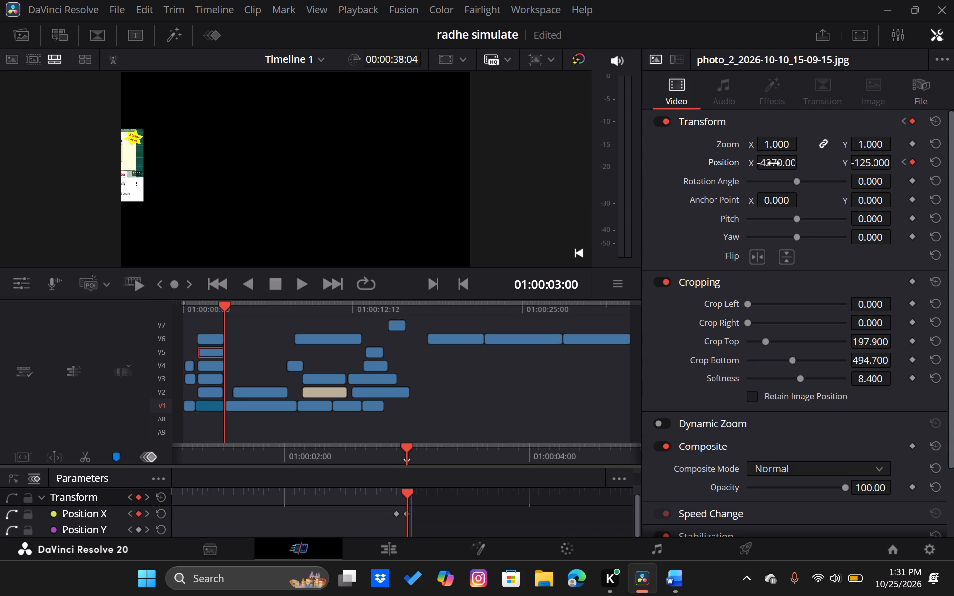
pyautogui.moveTo(774, 163); pyautogui.dragTo(410, 164)
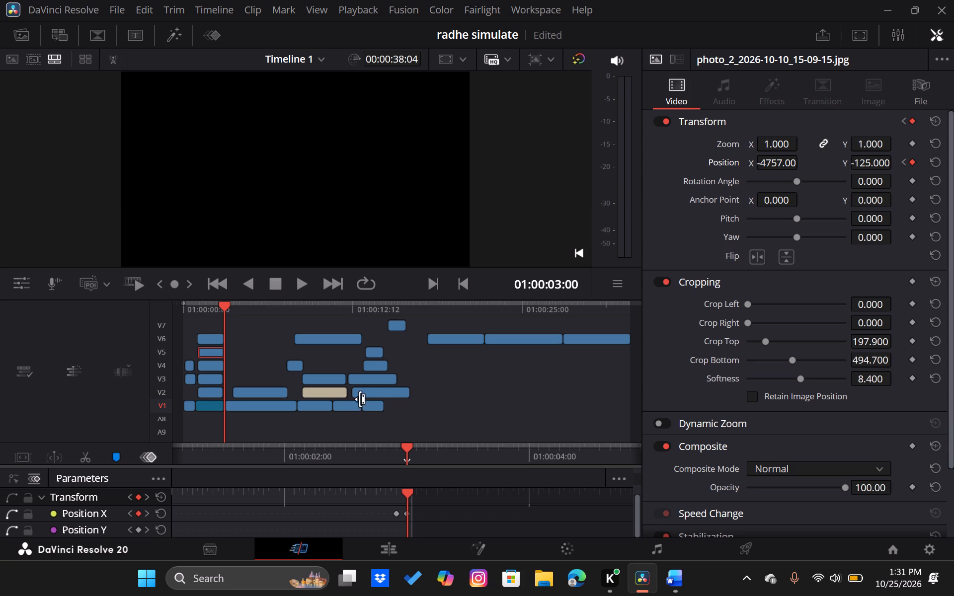
# Scrub and play the opening to examine the spacing between the photo_2 and photo_4 screenshots as they cross the frame.
pyautogui.click(320, 447)
pyautogui.moveTo(320, 447); pyautogui.dragTo(293, 447)
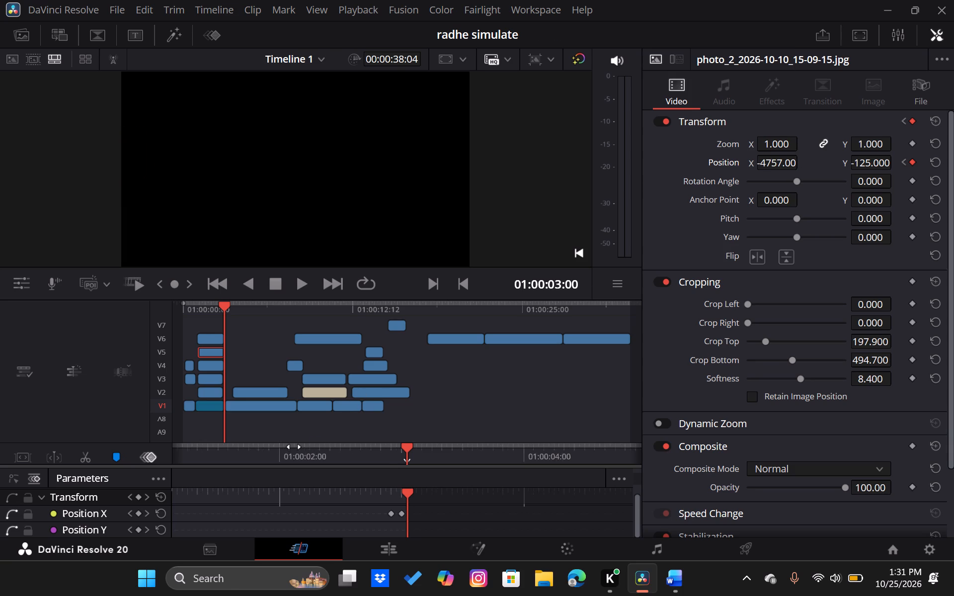
pyautogui.moveTo(293, 447); pyautogui.dragTo(501, 442)
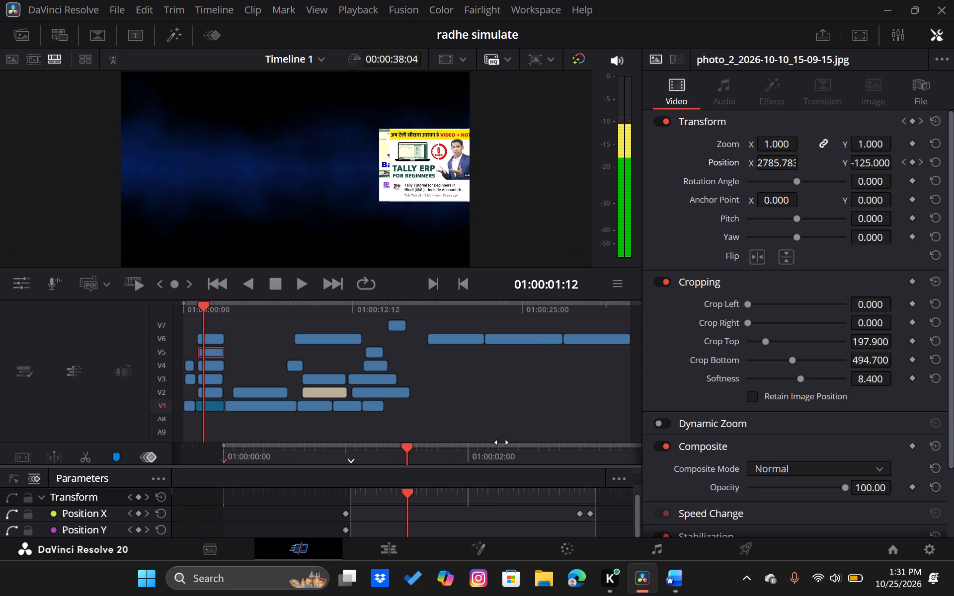
pyautogui.press('space')
pyautogui.press('space')
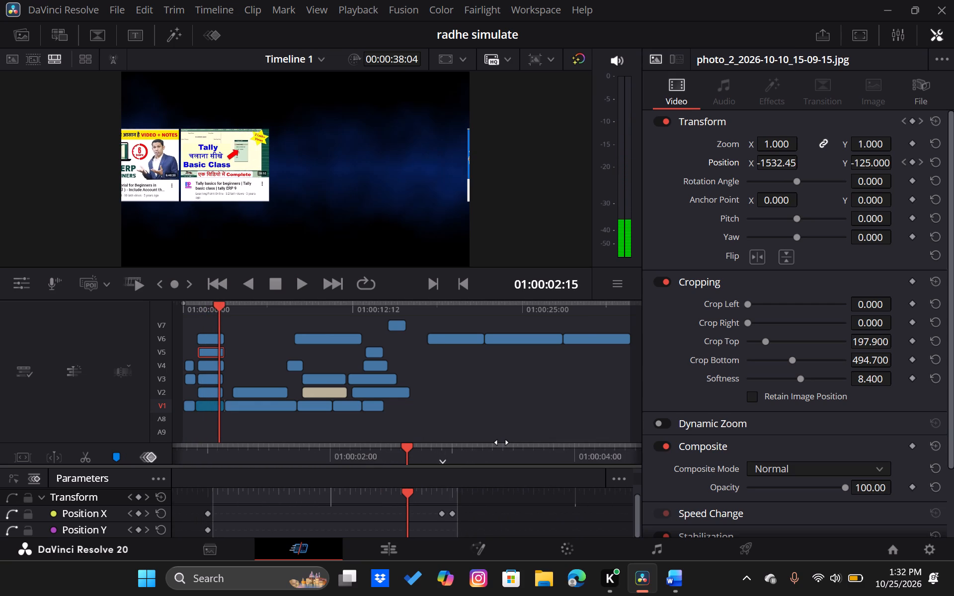
pyautogui.press('space')
pyautogui.press('space')
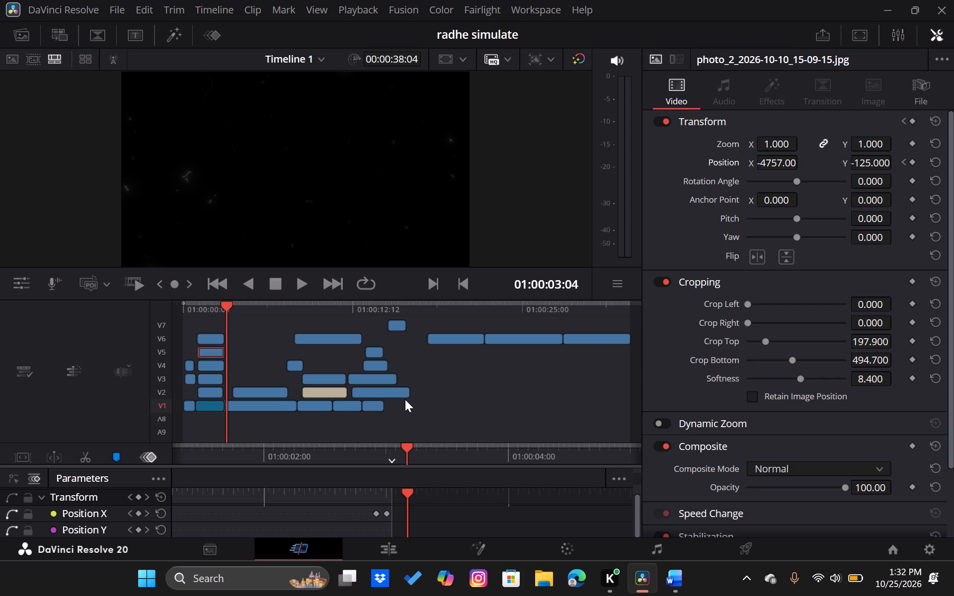
# Trim the starts of the screenshot clips on V5, V4 and V3 so each begins slightly later than the one above it.
pyautogui.keyDown('ctrl'); pyautogui.scroll(1, 405, 399); pyautogui.keyUp('ctrl')
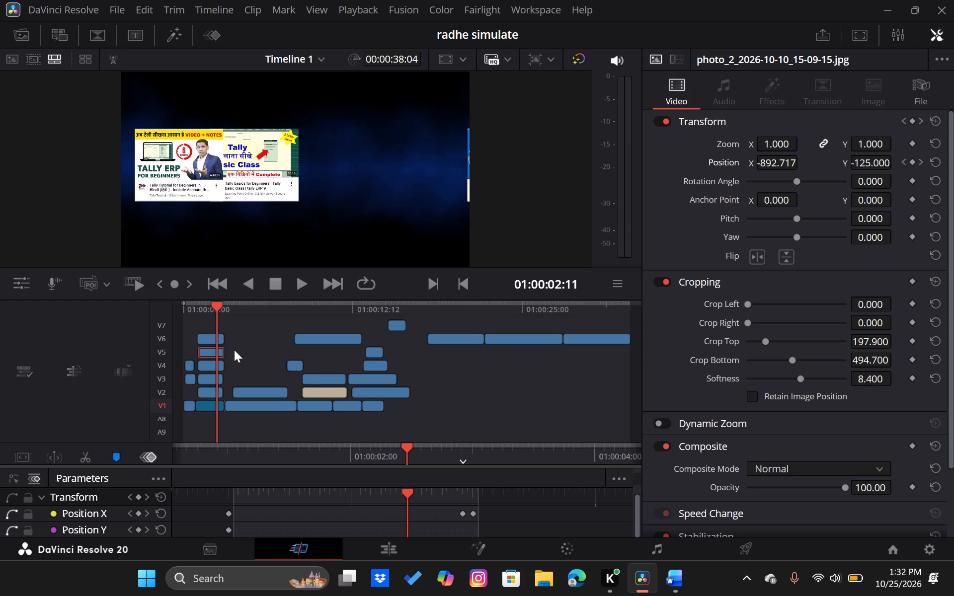
pyautogui.doubleClick(199, 352)
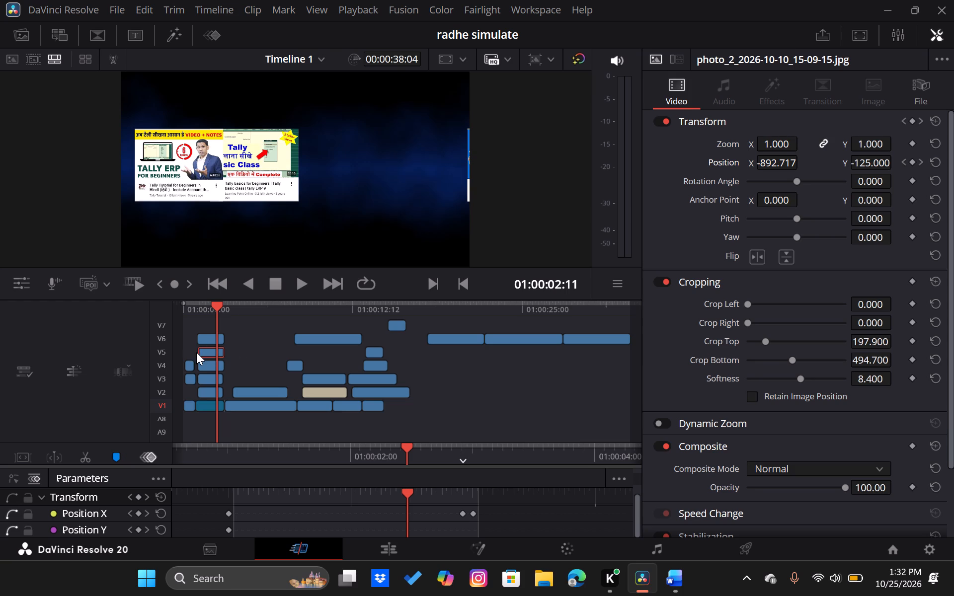
pyautogui.click(198, 352)
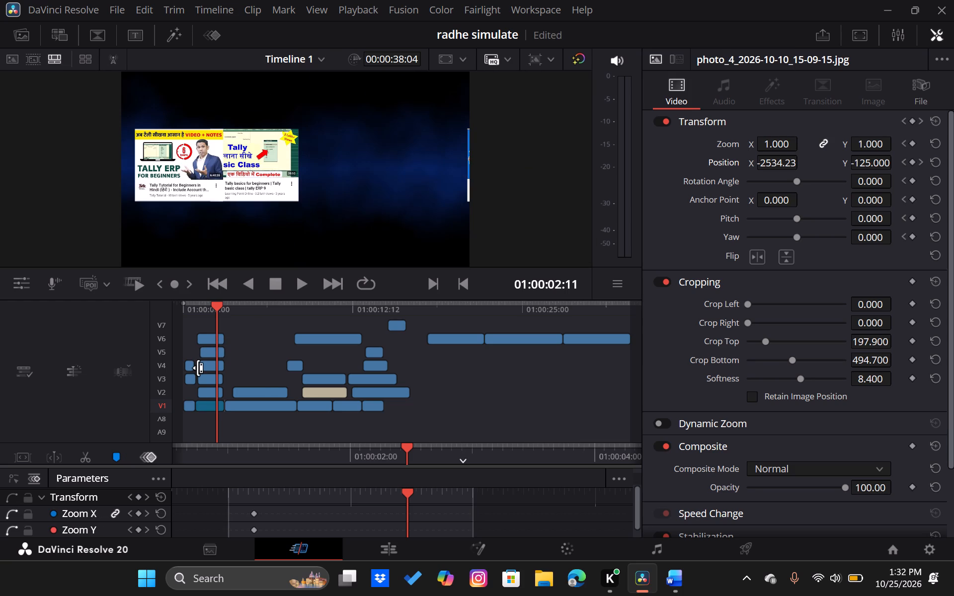
pyautogui.moveTo(198, 368); pyautogui.dragTo(203, 372)
pyautogui.moveTo(197, 379); pyautogui.dragTo(202, 384)
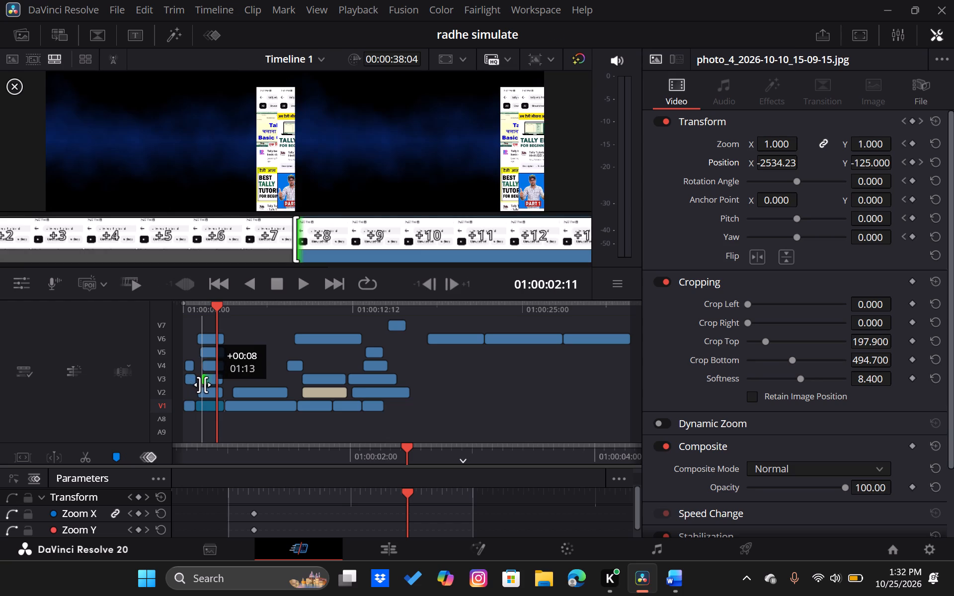
pyautogui.moveTo(202, 384); pyautogui.dragTo(205, 387)
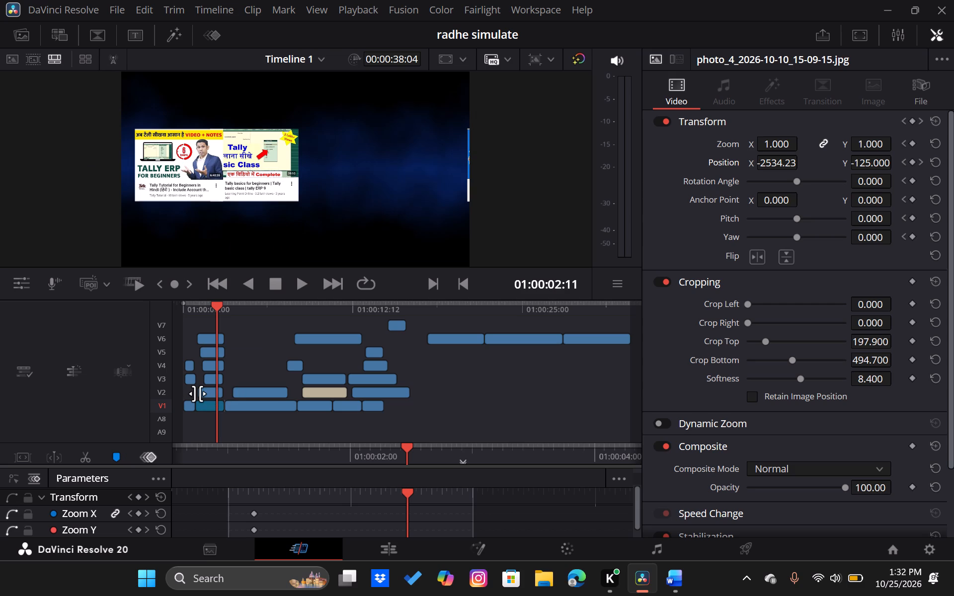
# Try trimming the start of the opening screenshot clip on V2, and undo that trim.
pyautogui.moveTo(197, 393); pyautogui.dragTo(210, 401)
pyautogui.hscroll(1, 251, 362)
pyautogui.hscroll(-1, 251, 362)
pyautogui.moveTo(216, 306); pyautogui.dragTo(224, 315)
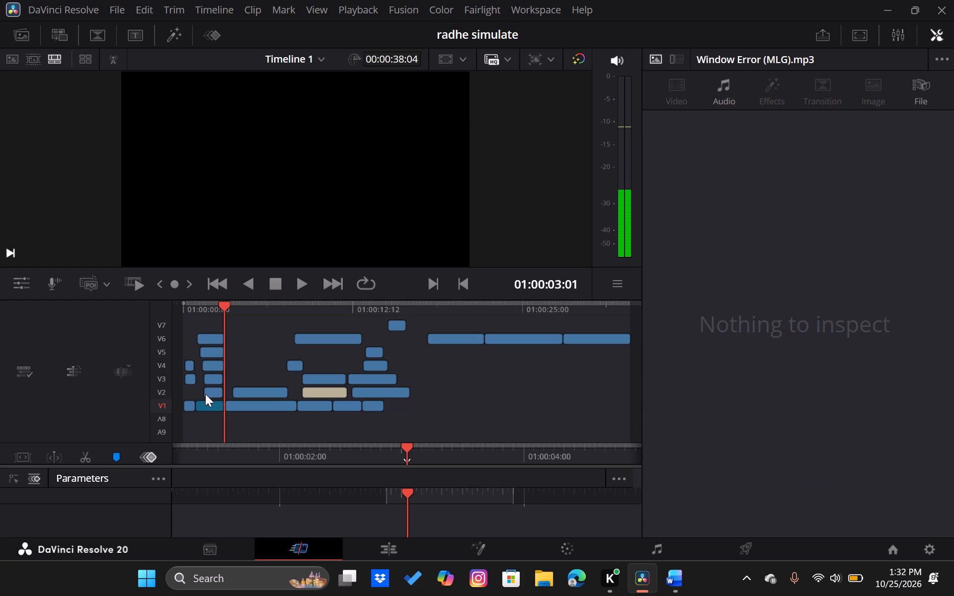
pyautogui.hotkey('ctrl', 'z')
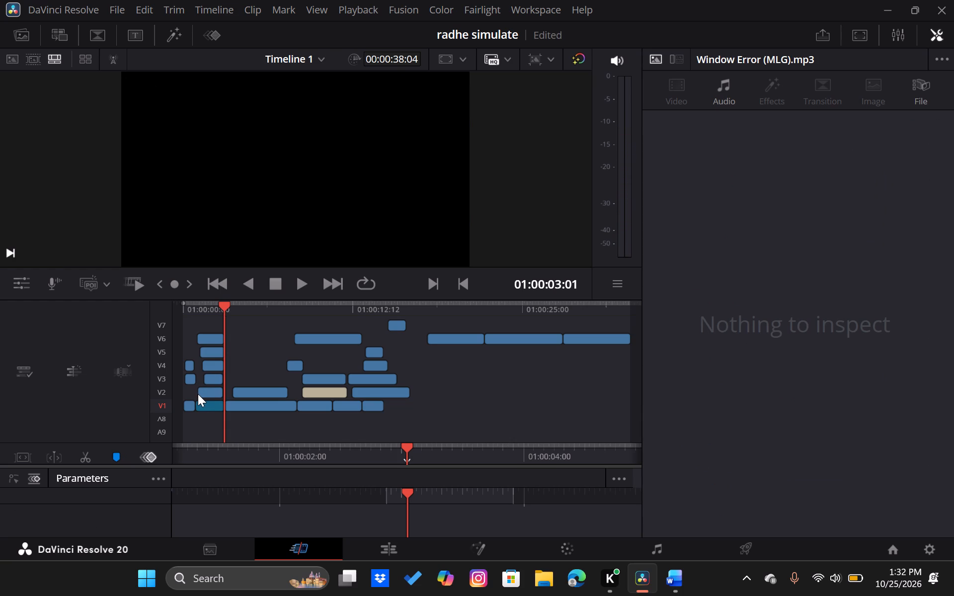
# Trim 11 frames off the start of the opening screenshot clip on V2.
pyautogui.moveTo(197, 393); pyautogui.dragTo(205, 402)
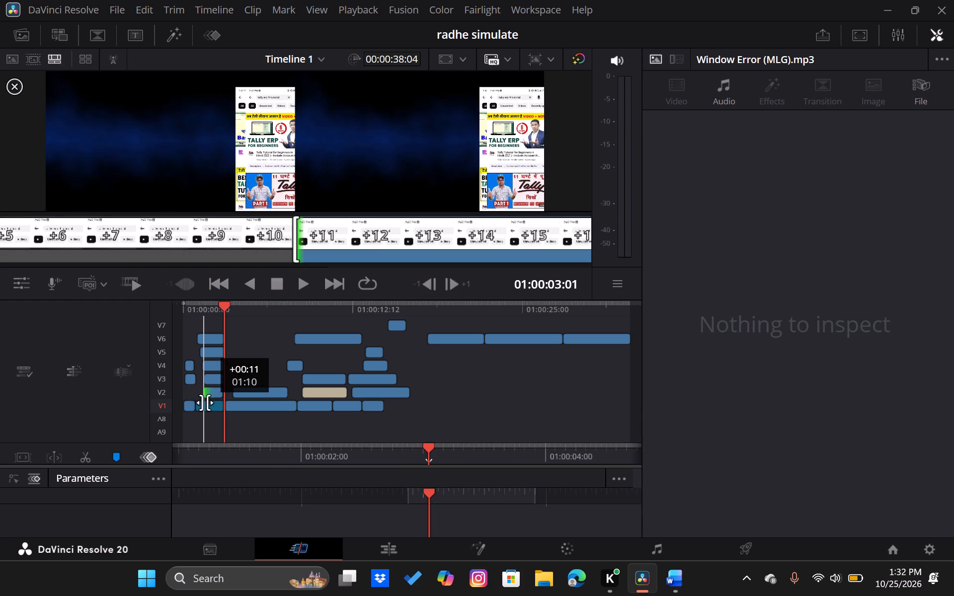
pyautogui.moveTo(205, 402); pyautogui.dragTo(211, 397)
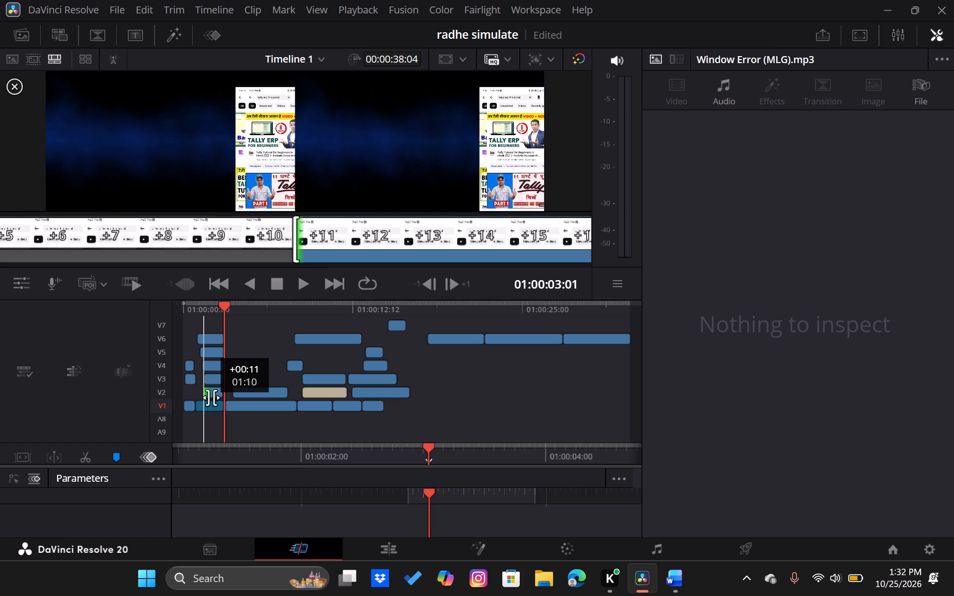
pyautogui.moveTo(211, 397); pyautogui.dragTo(211, 397)
pyautogui.click(272, 350)
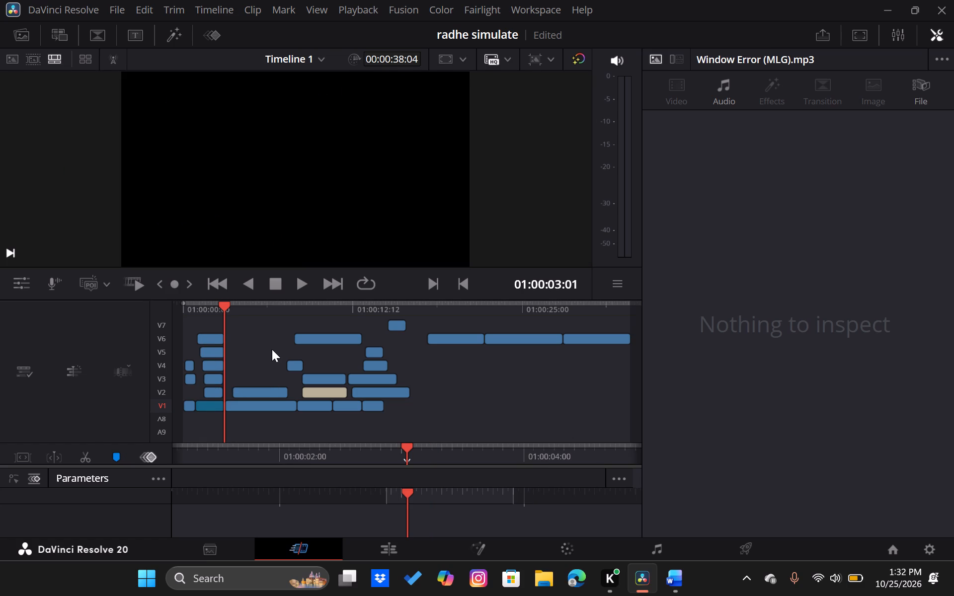
# Play the opening from about one second in to examine the staggered screenshot clips crossing the frame.
pyautogui.moveTo(223, 302); pyautogui.dragTo(197, 317)
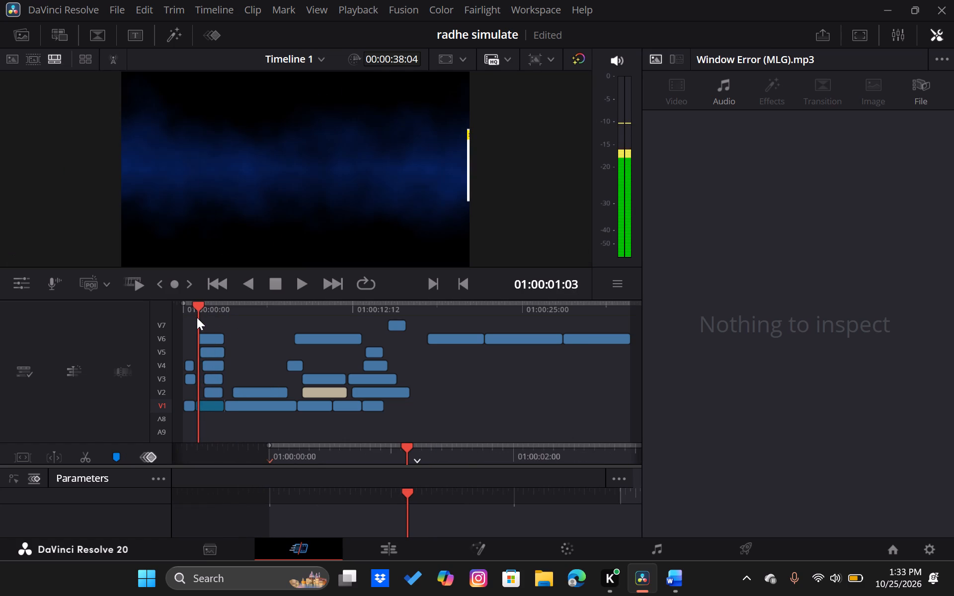
pyautogui.moveTo(197, 317); pyautogui.dragTo(196, 317)
pyautogui.press('space')
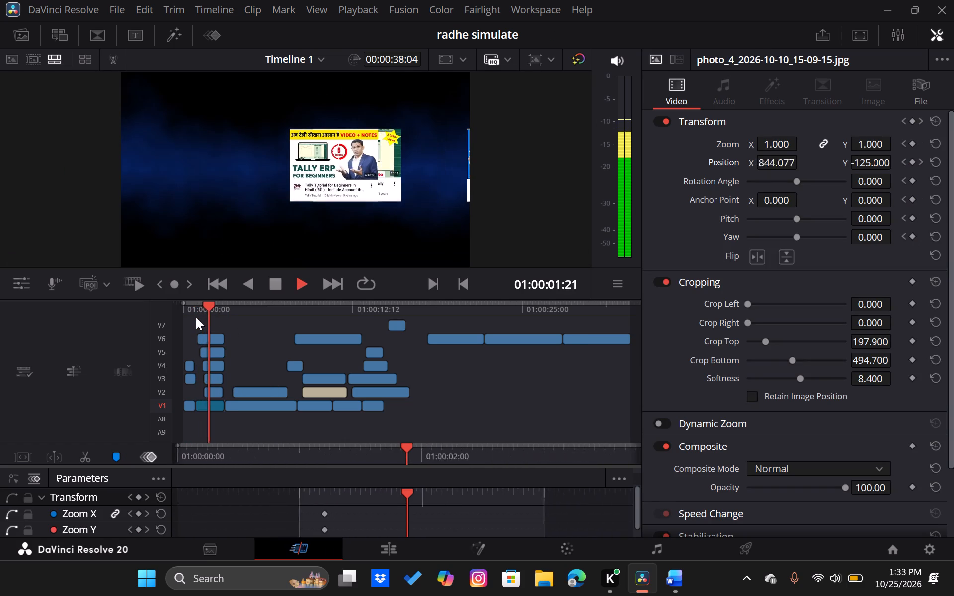
pyautogui.press('space')
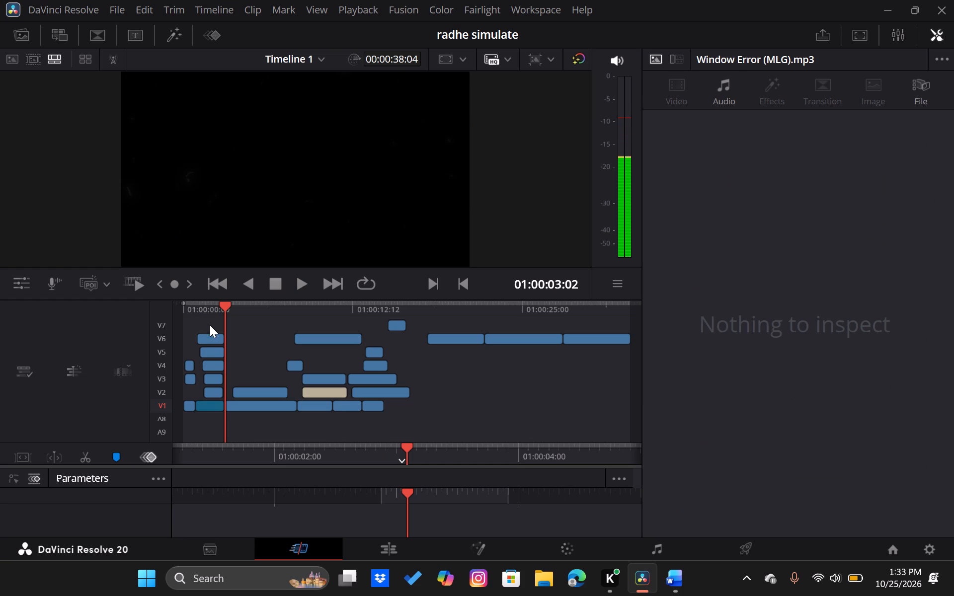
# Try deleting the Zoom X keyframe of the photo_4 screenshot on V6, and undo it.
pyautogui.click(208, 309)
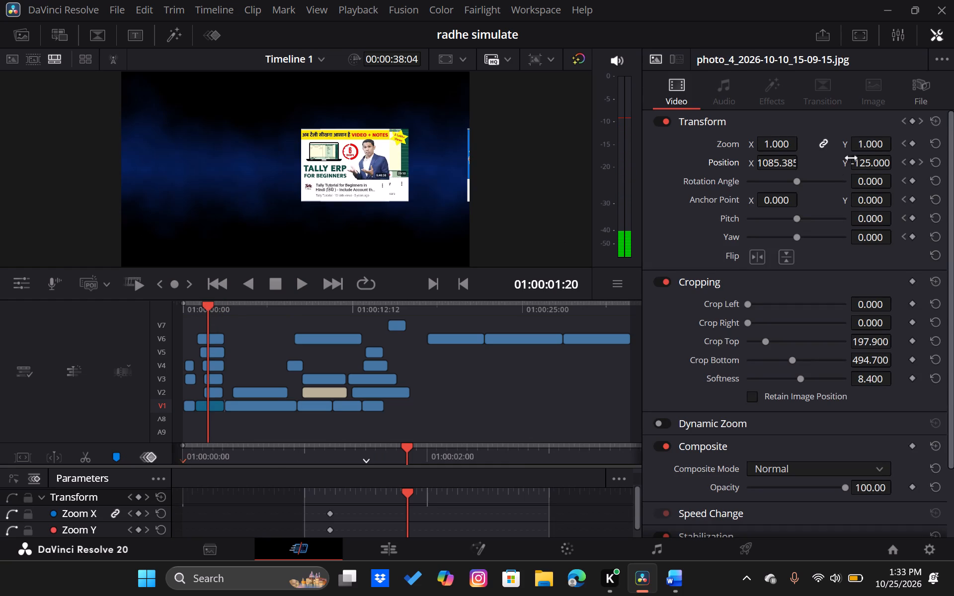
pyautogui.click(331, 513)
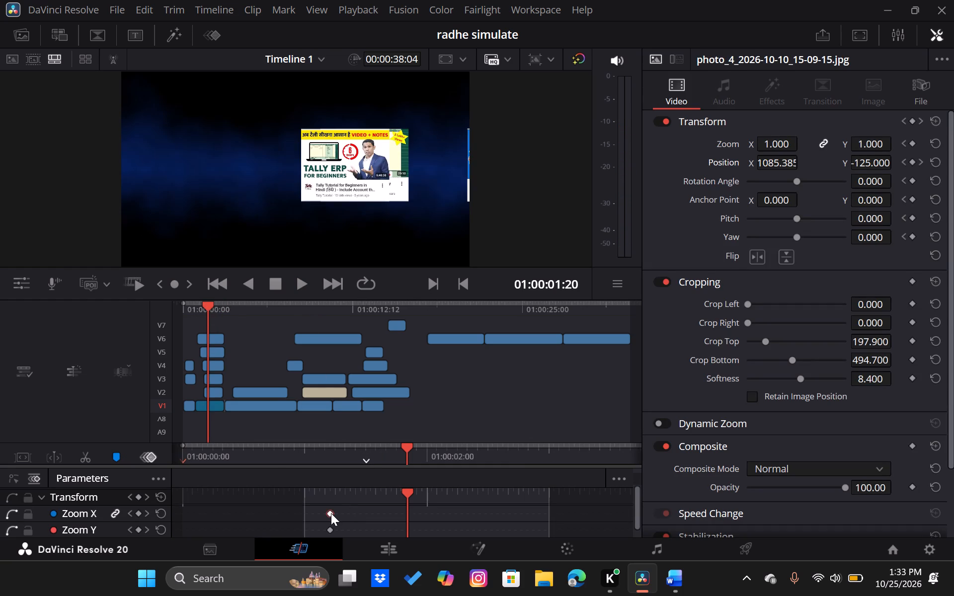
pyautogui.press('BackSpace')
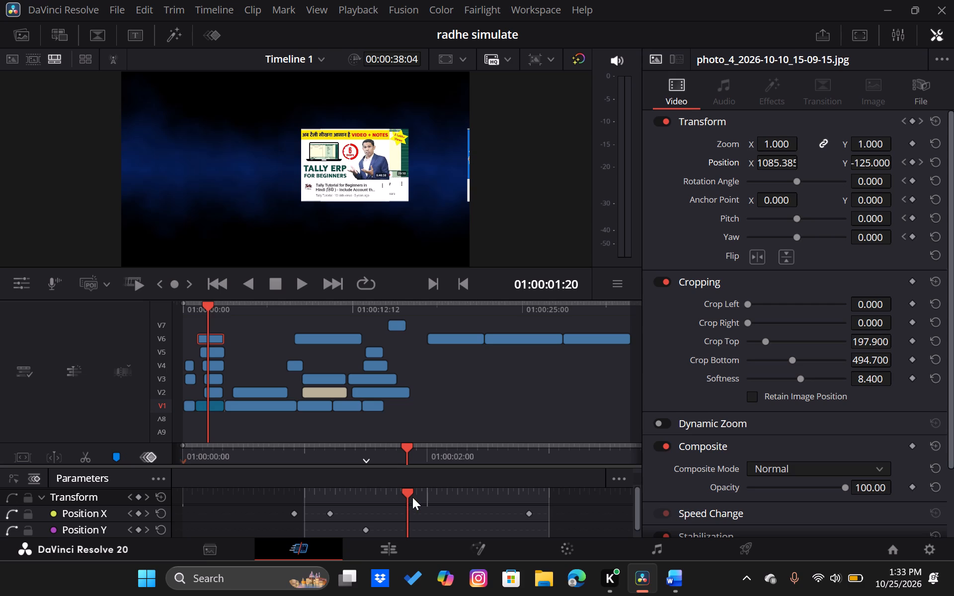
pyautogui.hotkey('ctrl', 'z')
# Reset the Transform settings of the photo_4 screenshot on V6, clearing its keyframes, and scrub through the clip.
pyautogui.moveTo(412, 496); pyautogui.dragTo(405, 493)
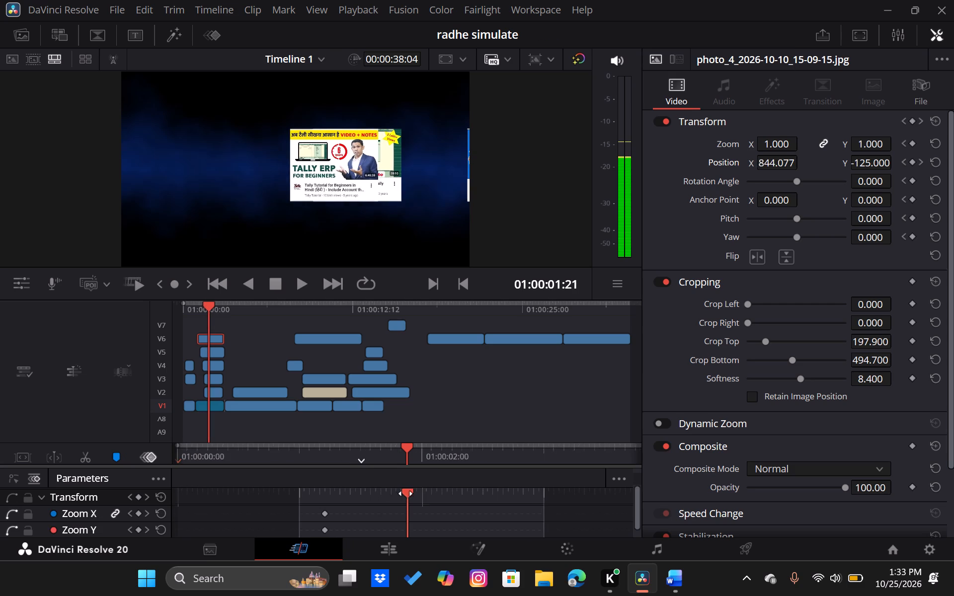
pyautogui.moveTo(405, 493); pyautogui.dragTo(514, 493)
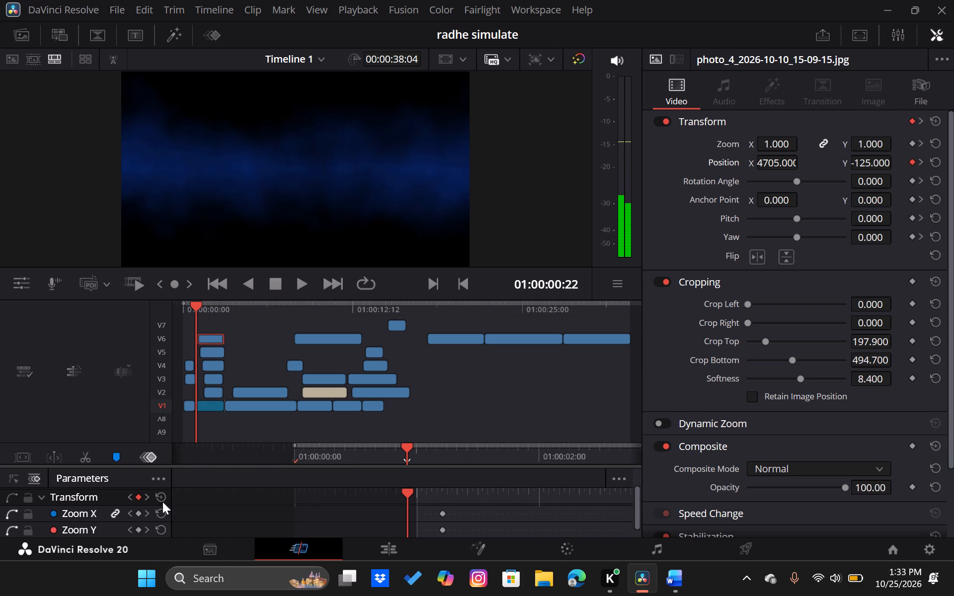
pyautogui.click(159, 497)
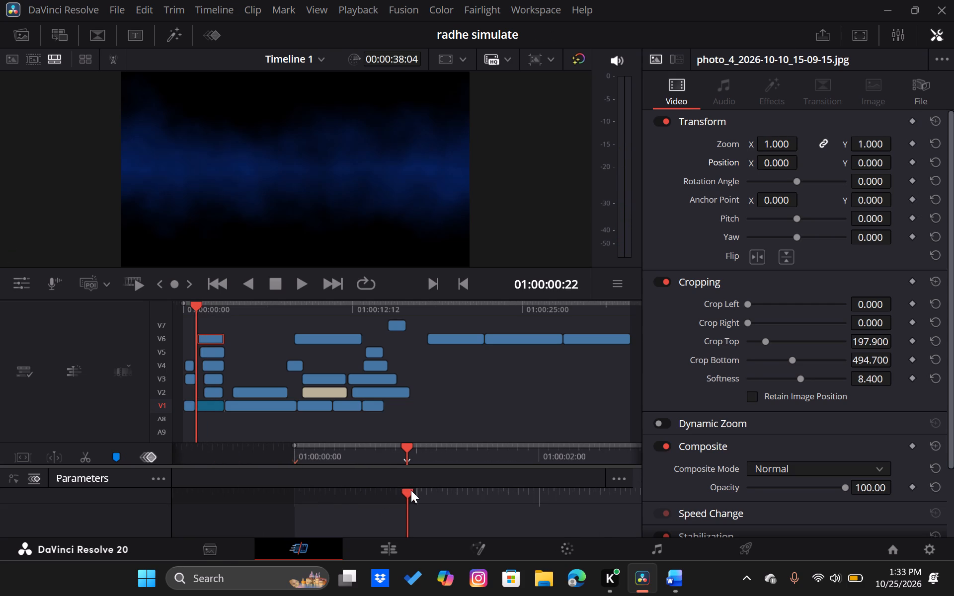
pyautogui.moveTo(411, 490); pyautogui.dragTo(219, 520)
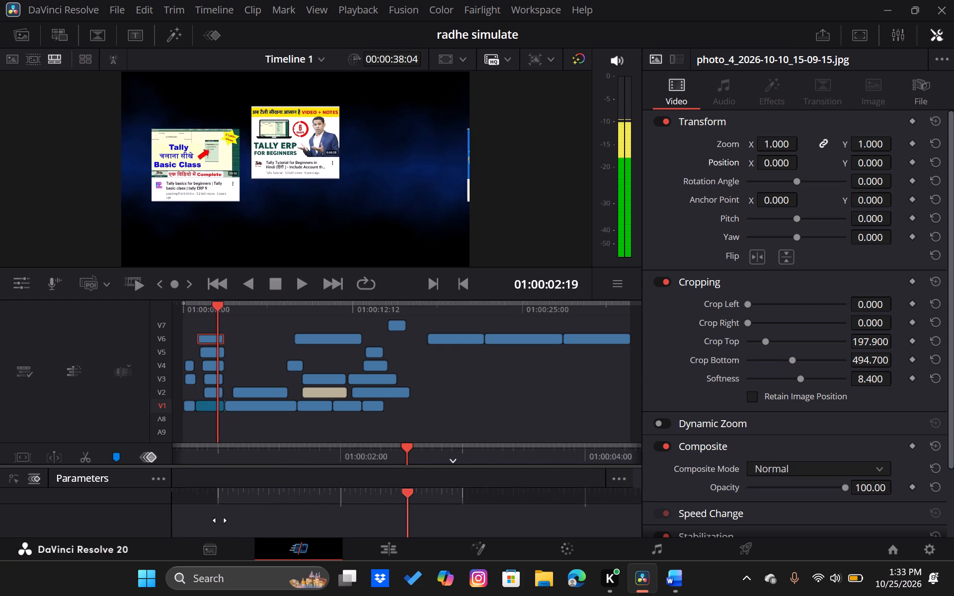
pyautogui.moveTo(219, 520); pyautogui.dragTo(308, 527)
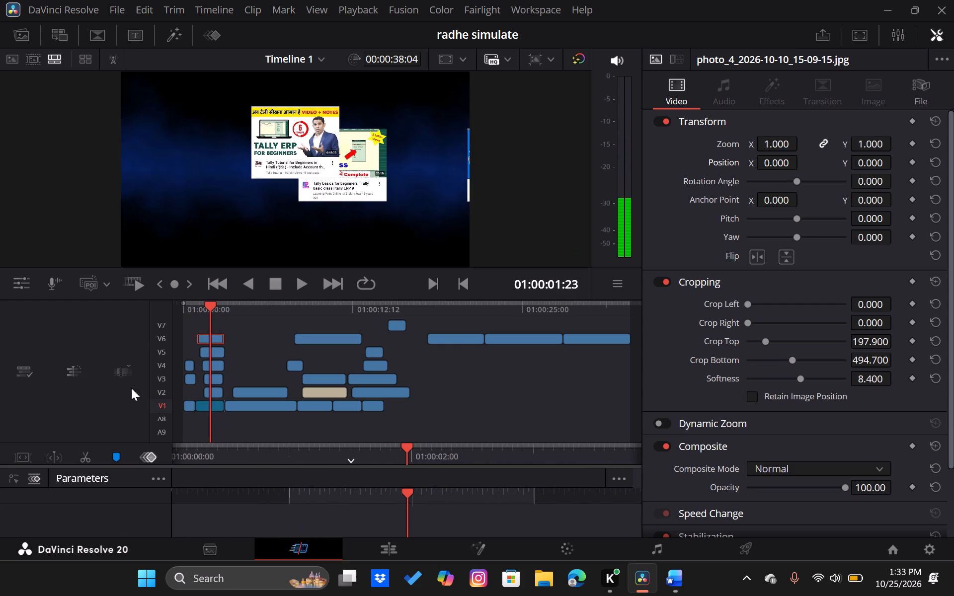
# Select the five stacked screenshot clips on V2 to V6 and reset all their Transform settings together.
pyautogui.moveTo(218, 326); pyautogui.dragTo(217, 363)
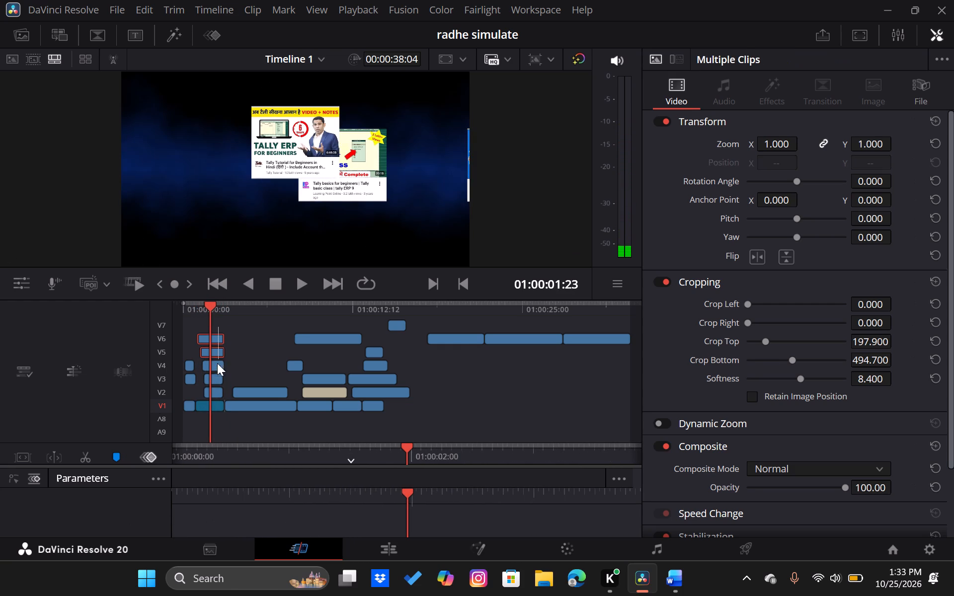
pyautogui.moveTo(217, 363); pyautogui.dragTo(220, 394)
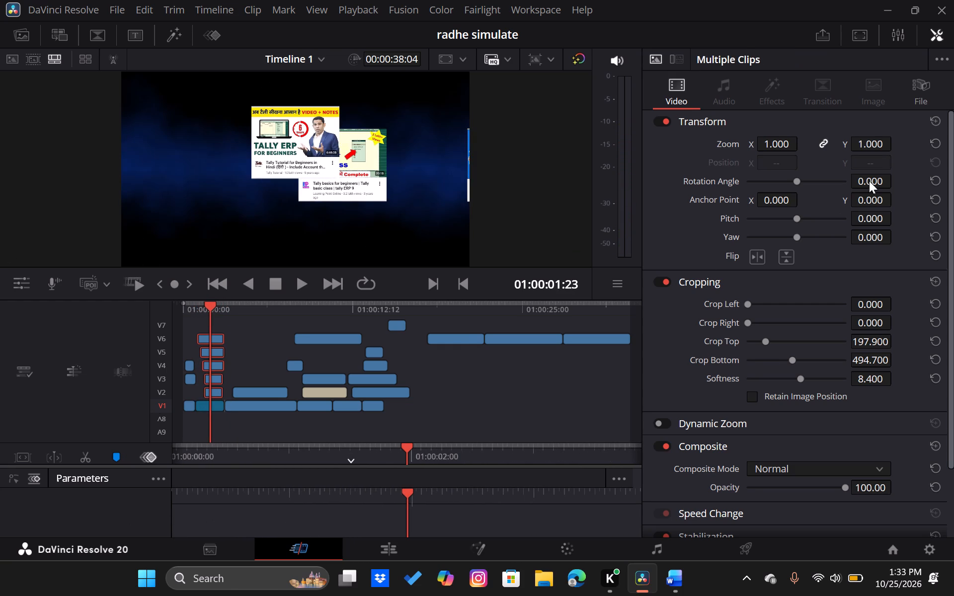
pyautogui.click(936, 118)
pyautogui.click(936, 118)
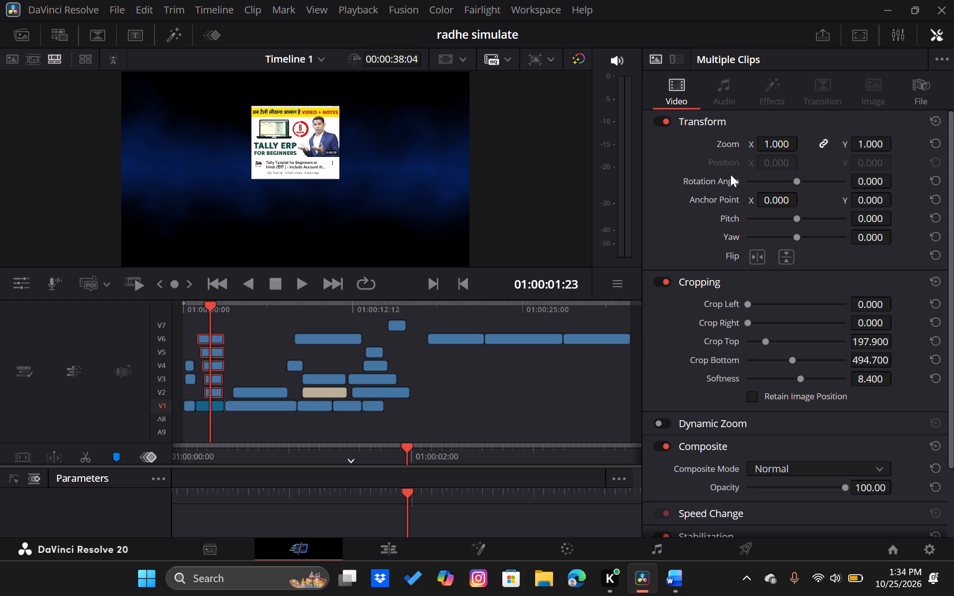
# Set the position of the five stacked screenshot clips on V2 to V6 to X 227 and Y -146.
pyautogui.moveTo(779, 161); pyautogui.dragTo(786, 159)
pyautogui.click(249, 352)
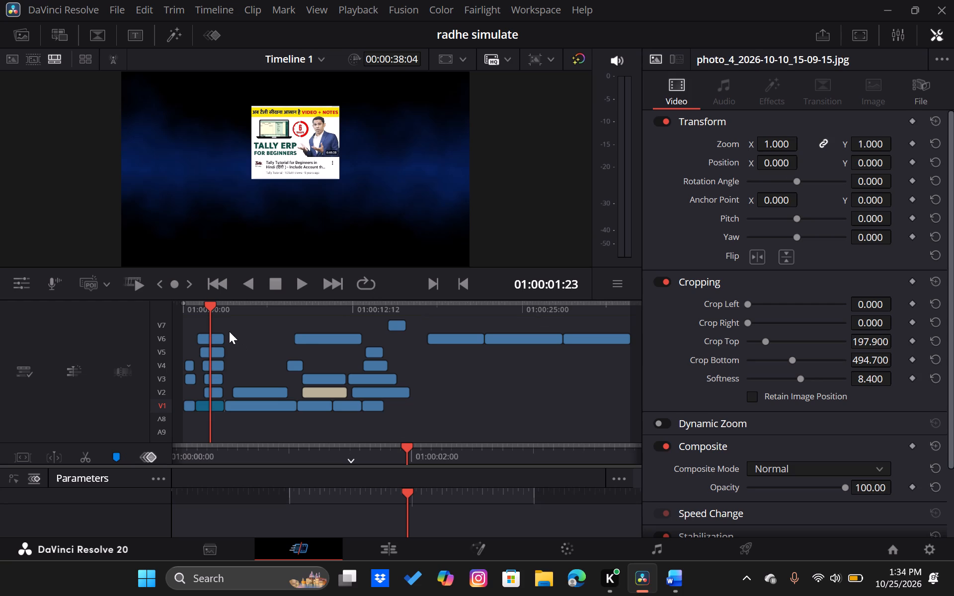
pyautogui.moveTo(225, 325); pyautogui.dragTo(209, 392)
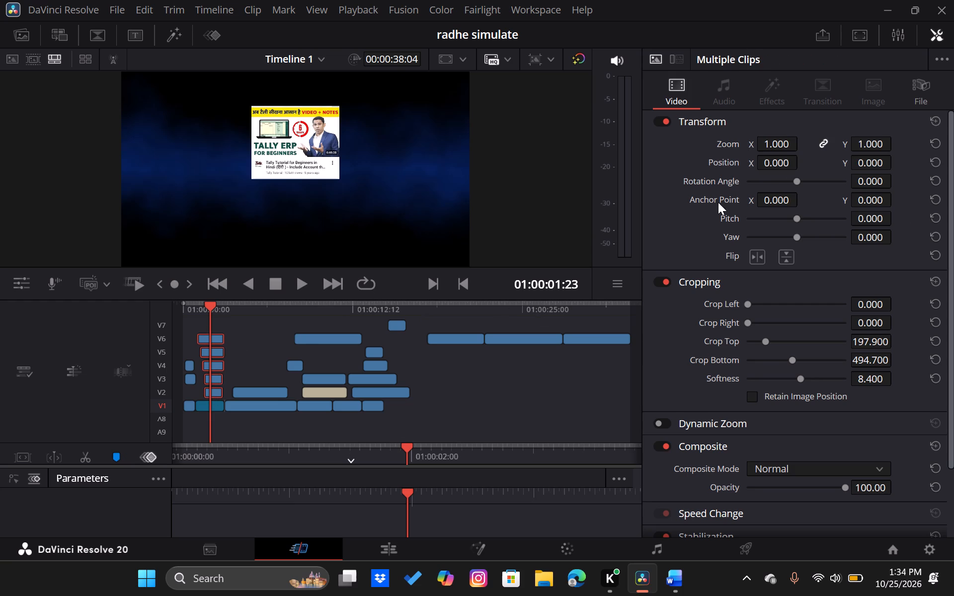
pyautogui.moveTo(778, 163); pyautogui.dragTo(480, 298)
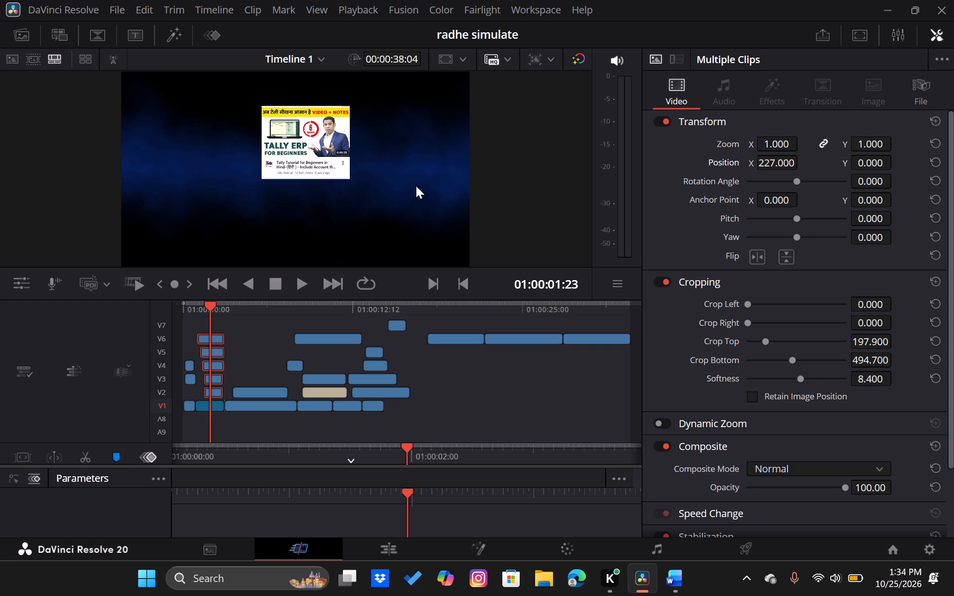
pyautogui.moveTo(876, 162); pyautogui.dragTo(783, 172)
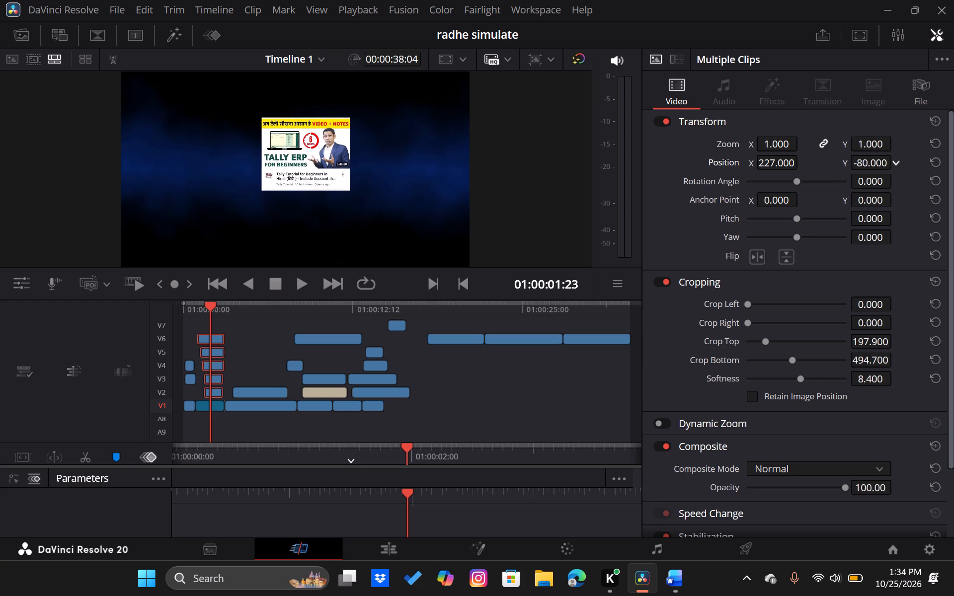
pyautogui.moveTo(783, 172); pyautogui.dragTo(767, 176)
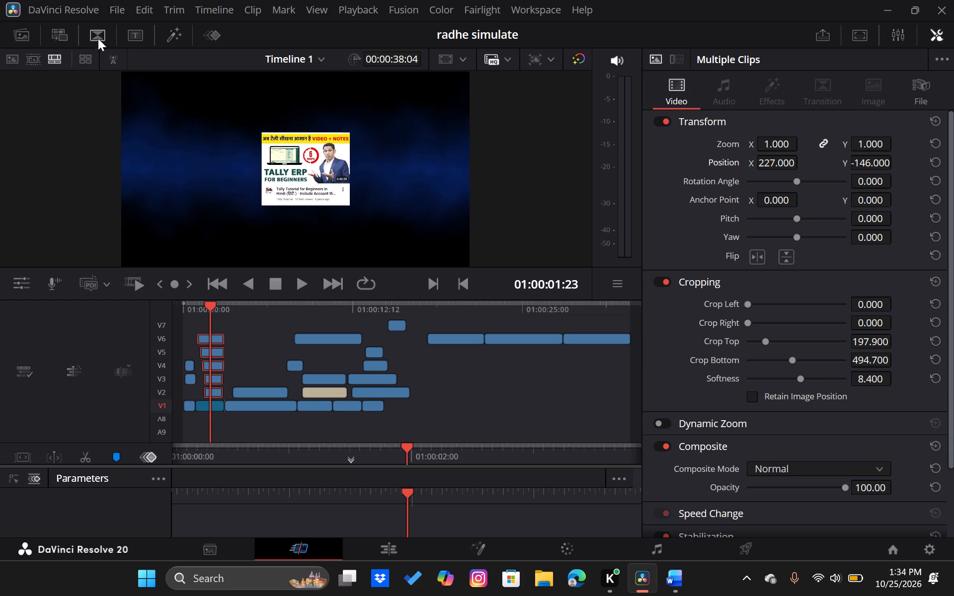
# Browse the video transitions and the video effects library, from Fusion Effects through Resolve FX Light.
pyautogui.click(65, 39)
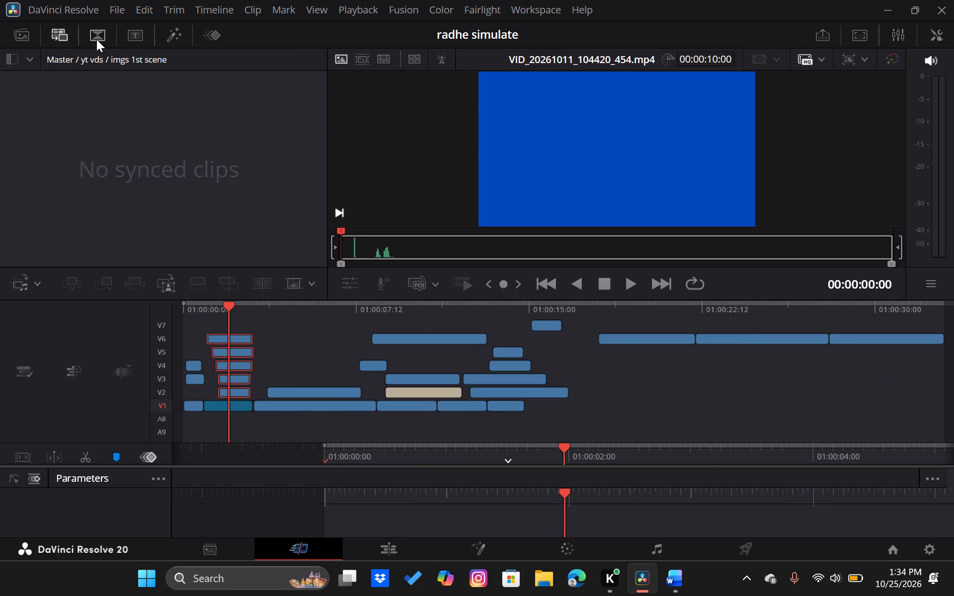
pyautogui.click(97, 39)
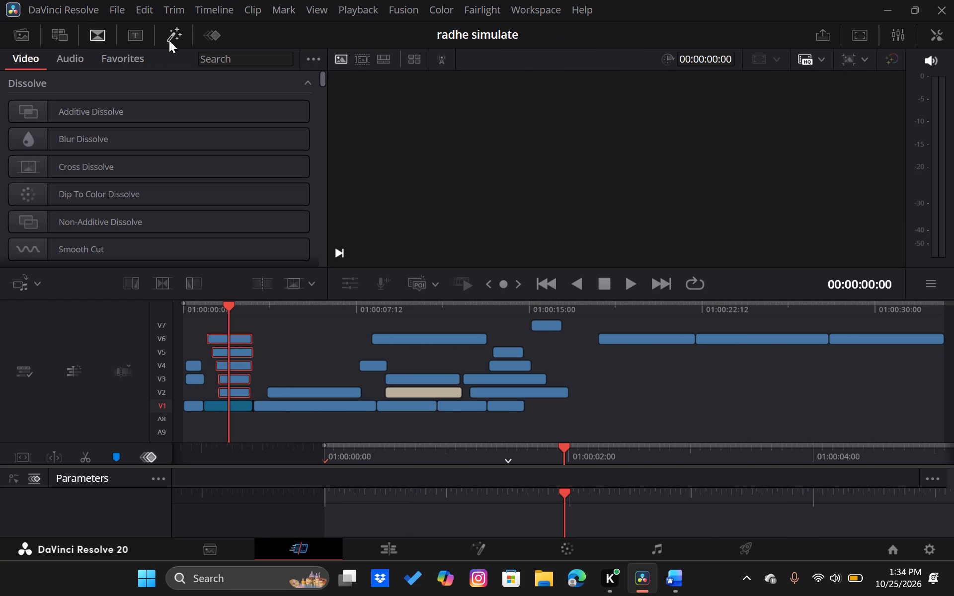
pyautogui.click(169, 40)
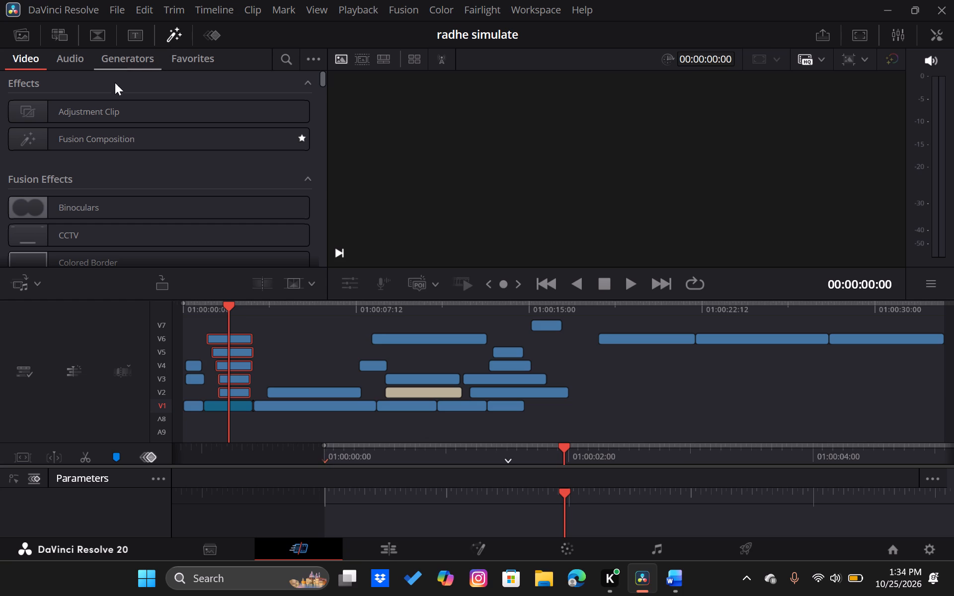
pyautogui.scroll(-1, 85, 196)
pyautogui.click(86, 189)
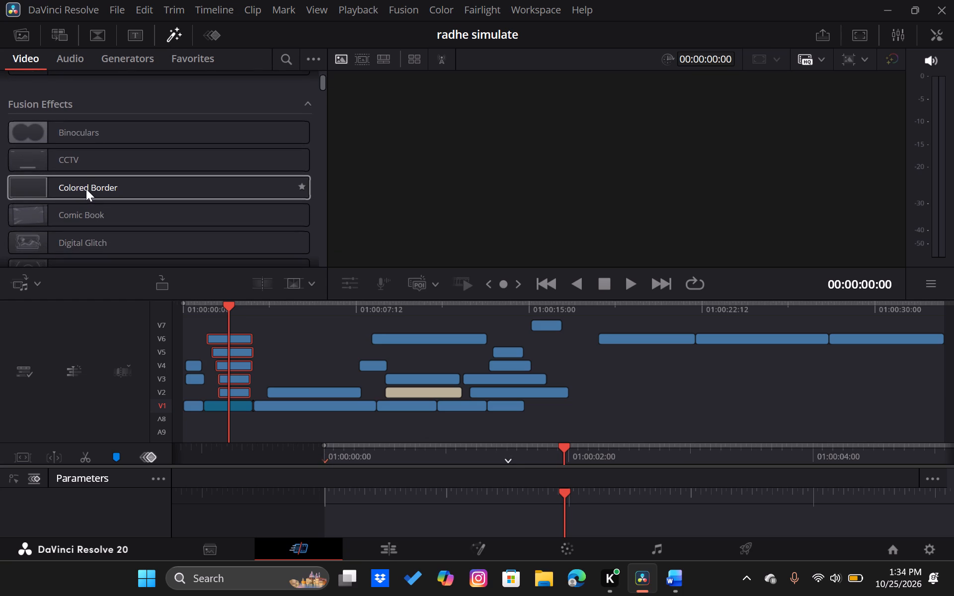
pyautogui.click(85, 212)
pyautogui.scroll(-1, 85, 212)
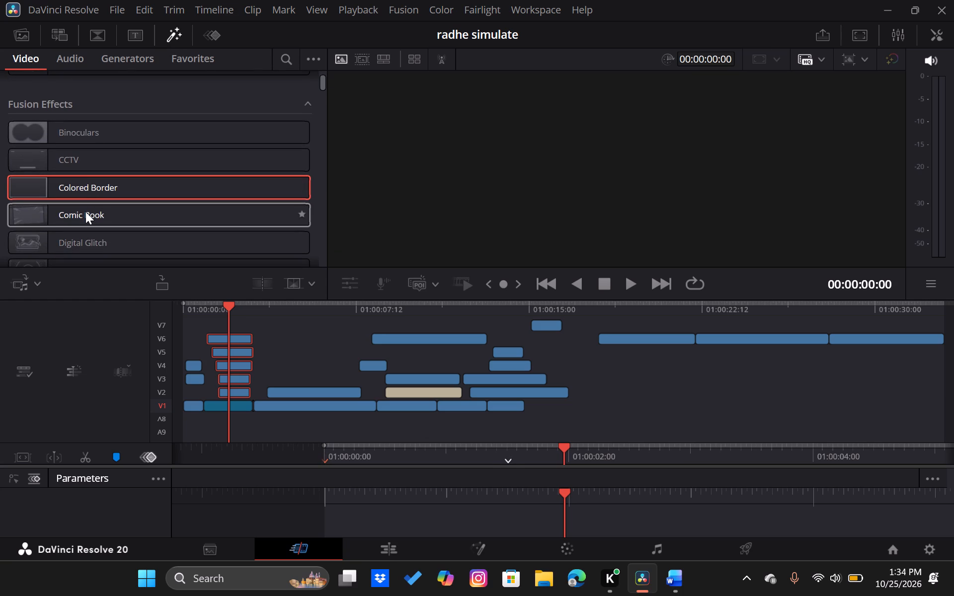
pyautogui.click(85, 212)
pyautogui.scroll(-1, 85, 212)
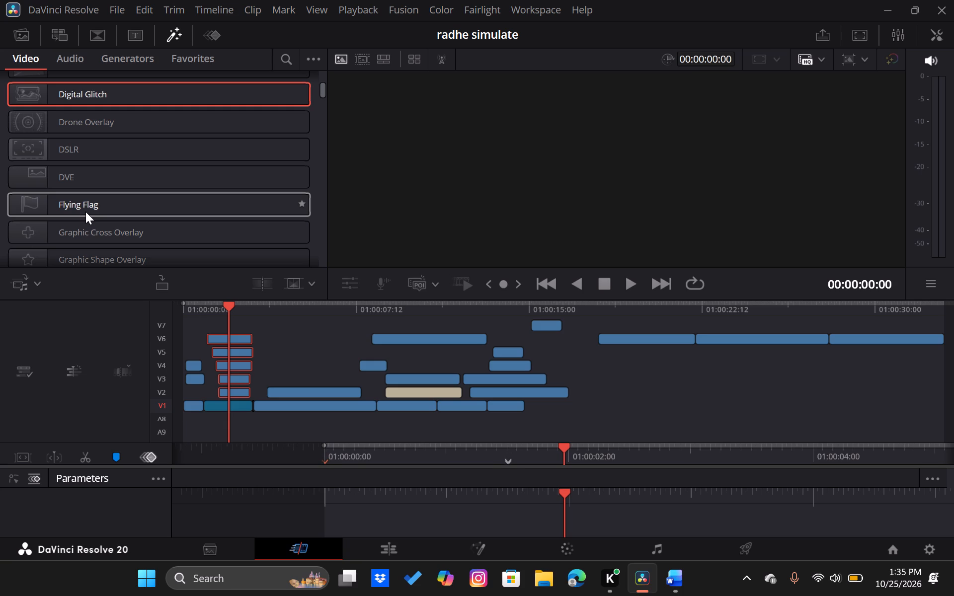
pyautogui.scroll(-1, 85, 212)
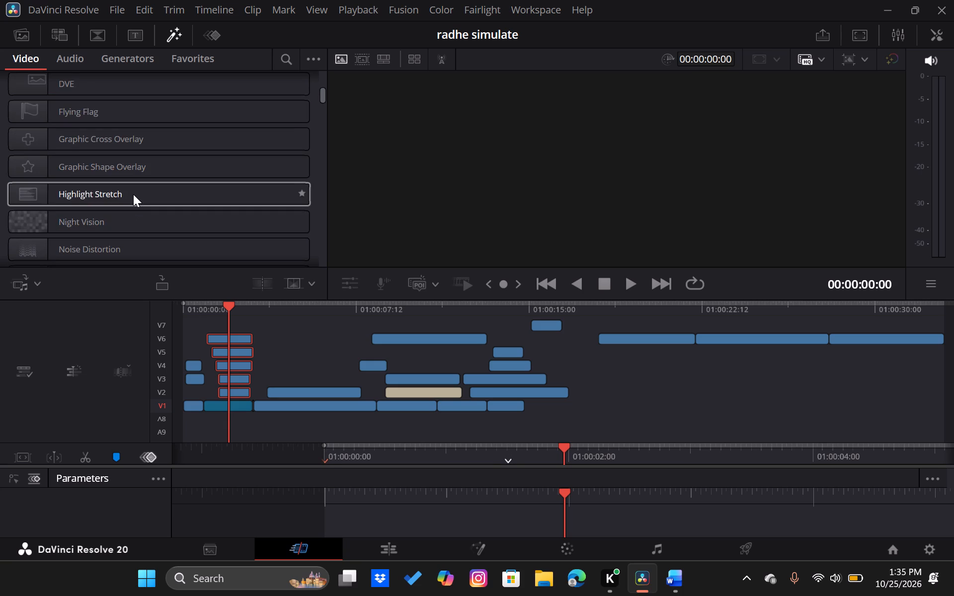
pyautogui.scroll(-11, 133, 194)
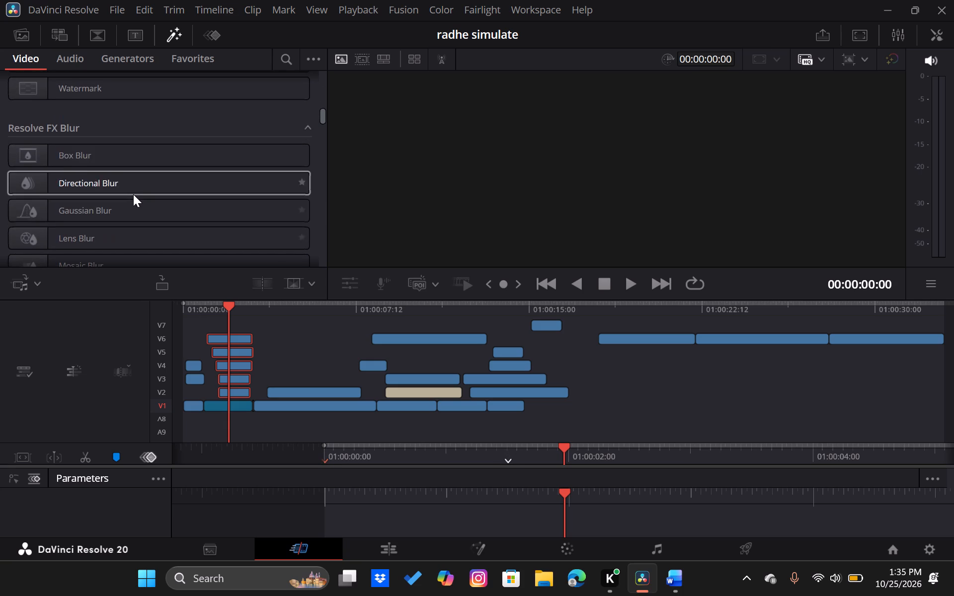
pyautogui.scroll(-1, 145, 206)
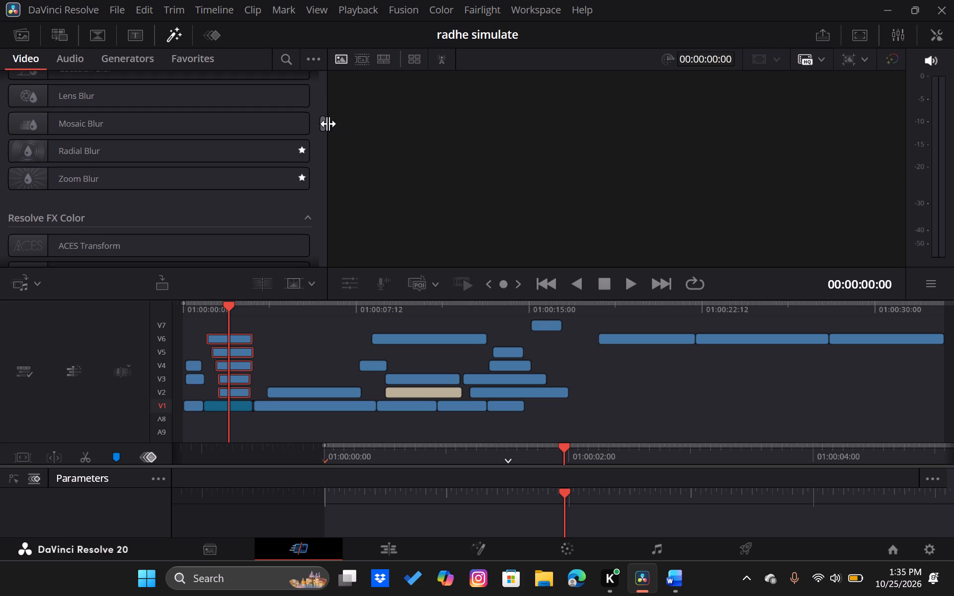
pyautogui.moveTo(323, 123); pyautogui.dragTo(323, 128)
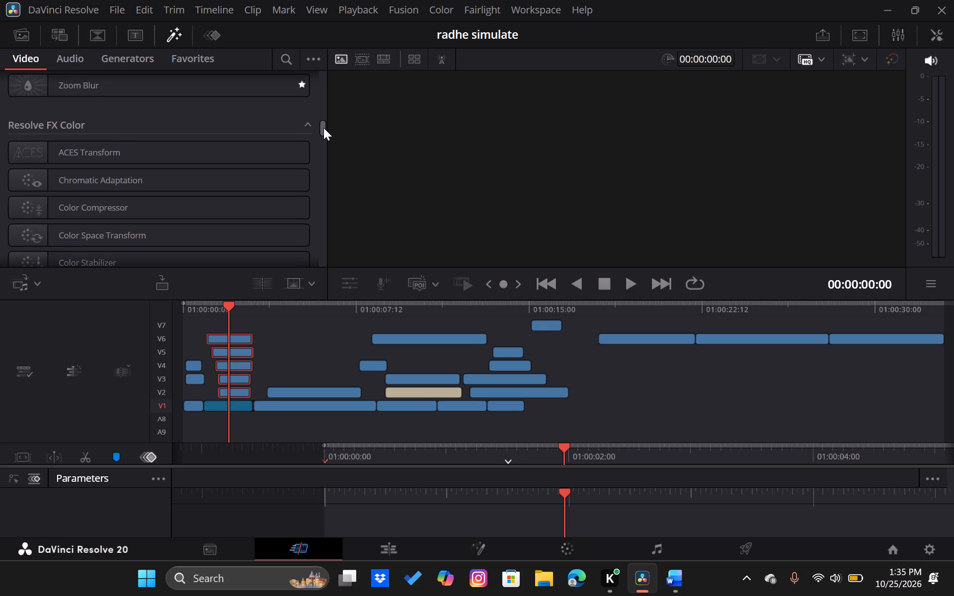
pyautogui.moveTo(323, 128); pyautogui.dragTo(325, 138)
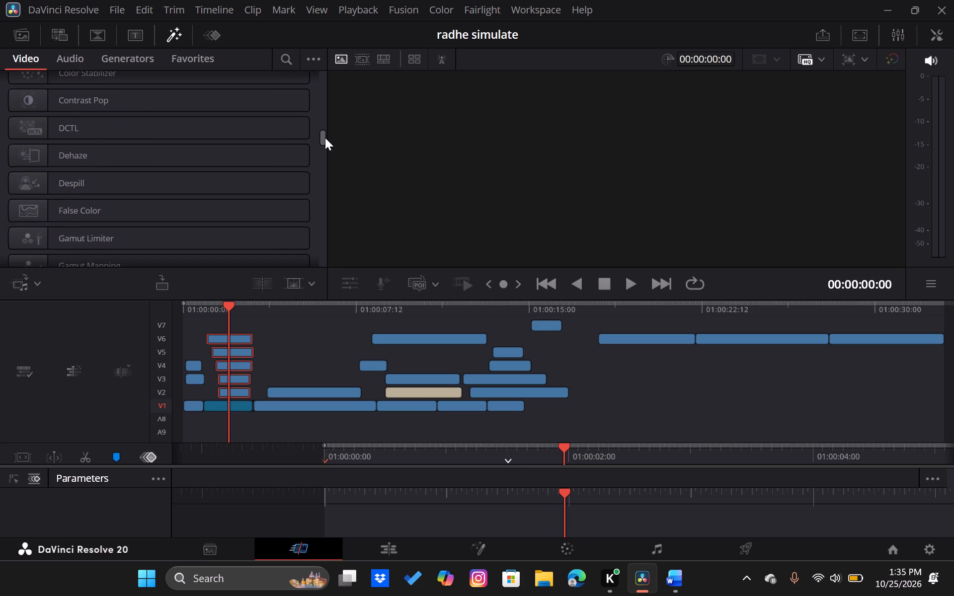
pyautogui.moveTo(325, 138); pyautogui.dragTo(326, 146)
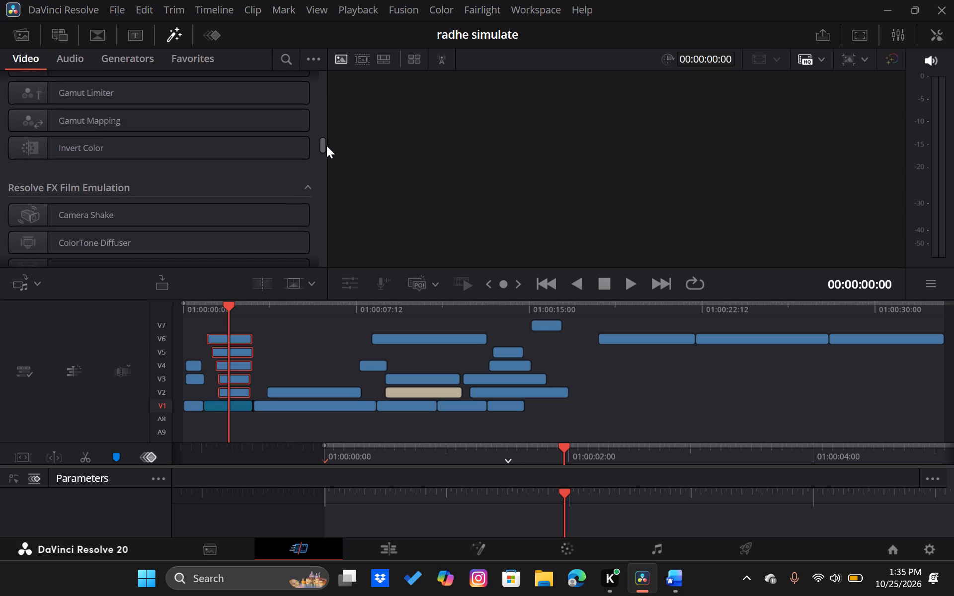
pyautogui.moveTo(326, 146); pyautogui.dragTo(326, 159)
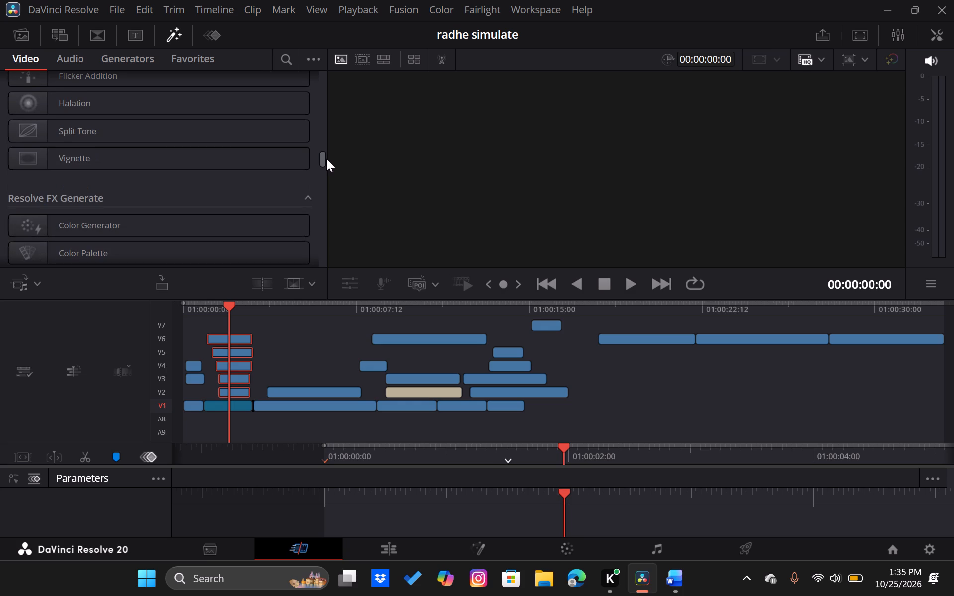
pyautogui.moveTo(326, 159); pyautogui.dragTo(326, 176)
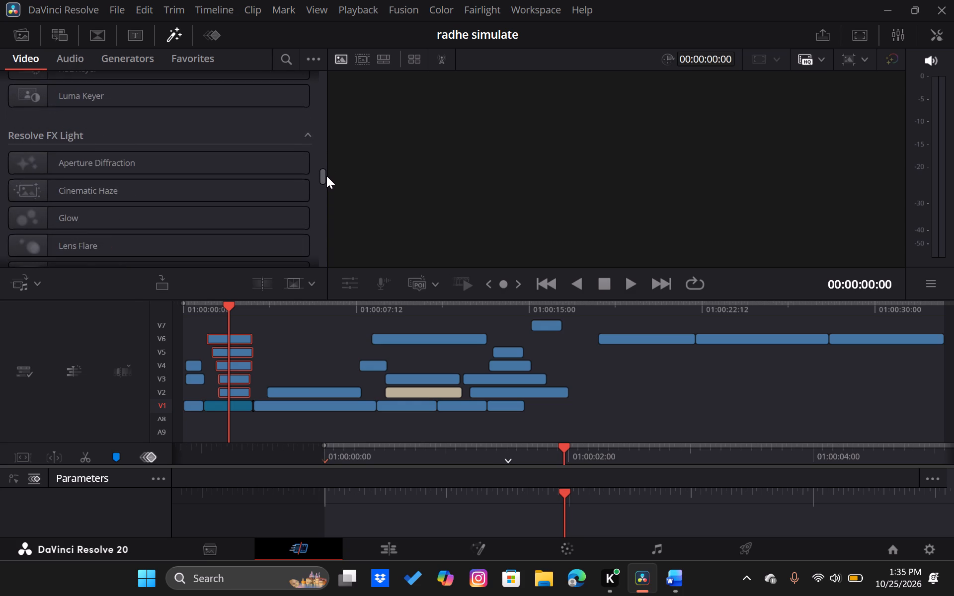
pyautogui.moveTo(326, 176); pyautogui.dragTo(332, 93)
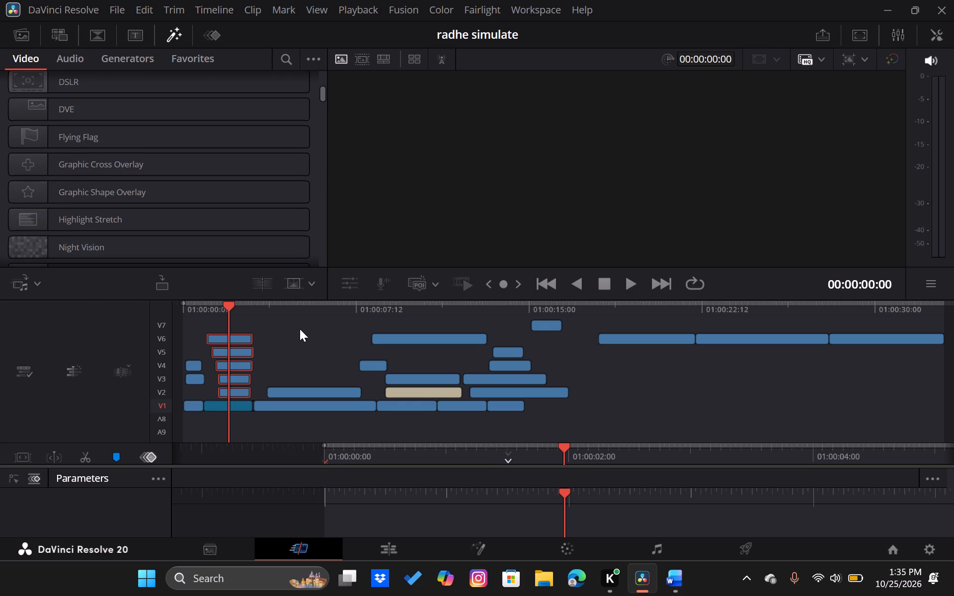
# Play the opening from the start of the timeline through the stacked screenshot clips to review them.
pyautogui.click(300, 329)
pyautogui.click(233, 338)
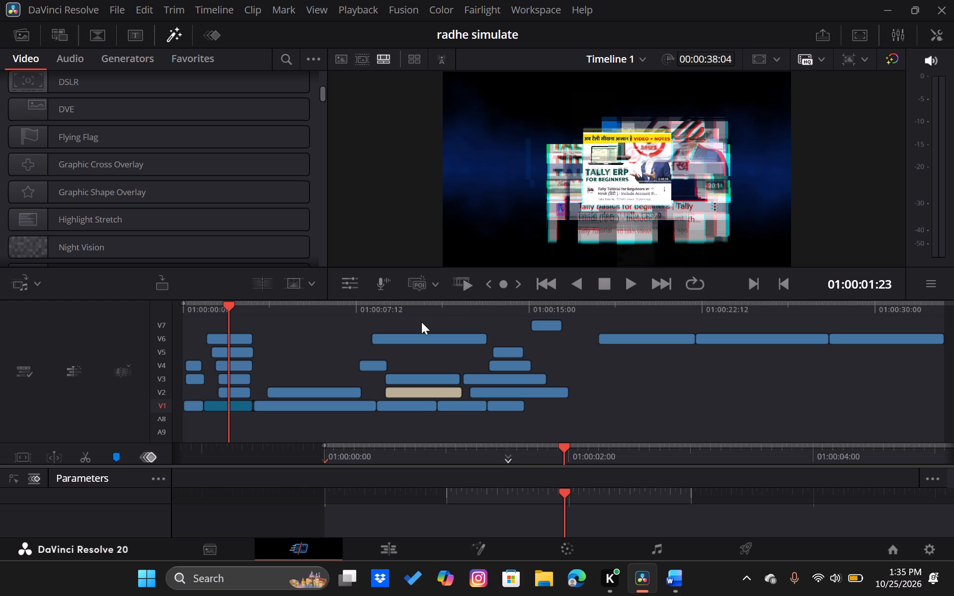
pyautogui.press('space')
pyautogui.press('space')
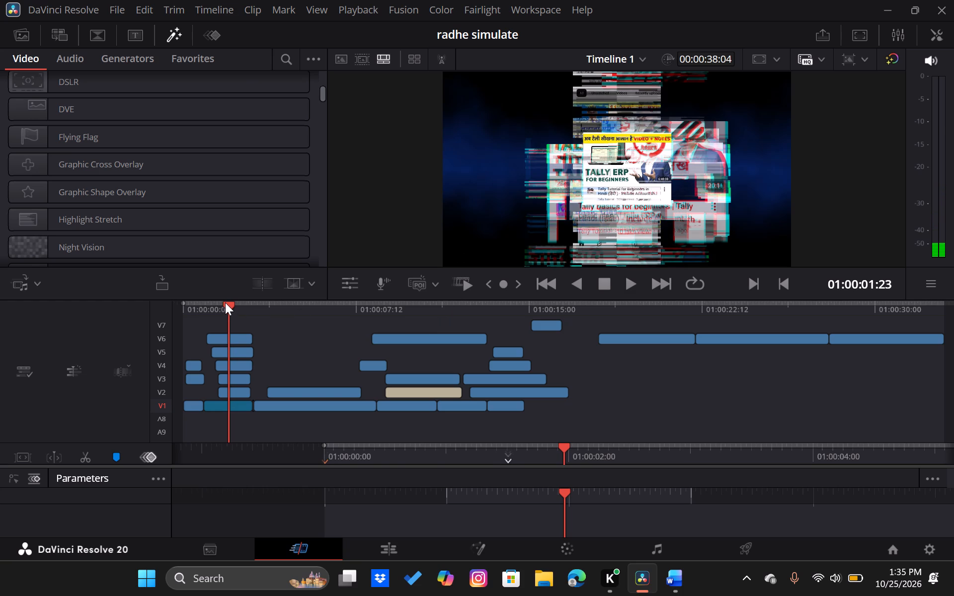
pyautogui.moveTo(225, 302); pyautogui.dragTo(200, 321)
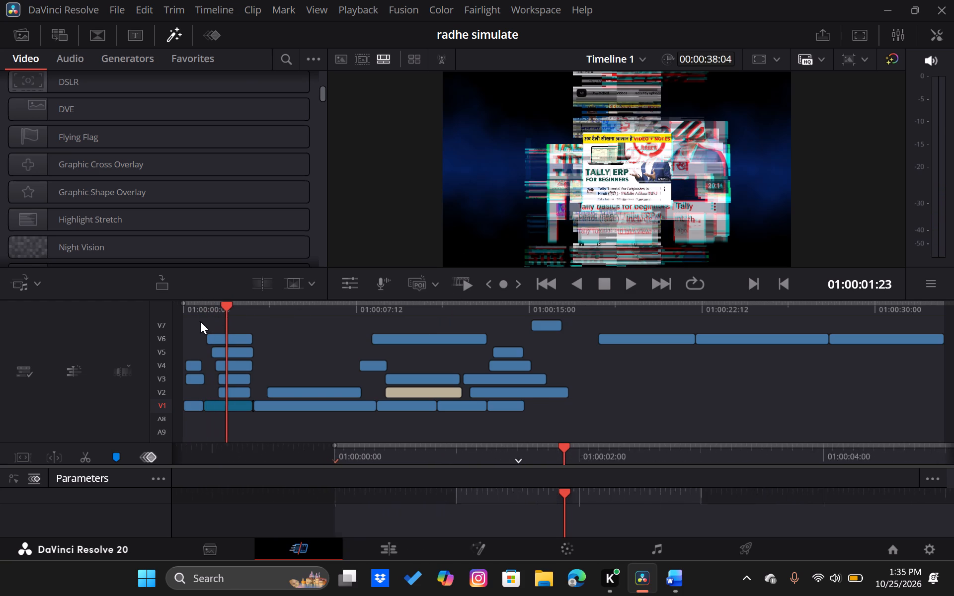
pyautogui.moveTo(200, 321); pyautogui.dragTo(159, 325)
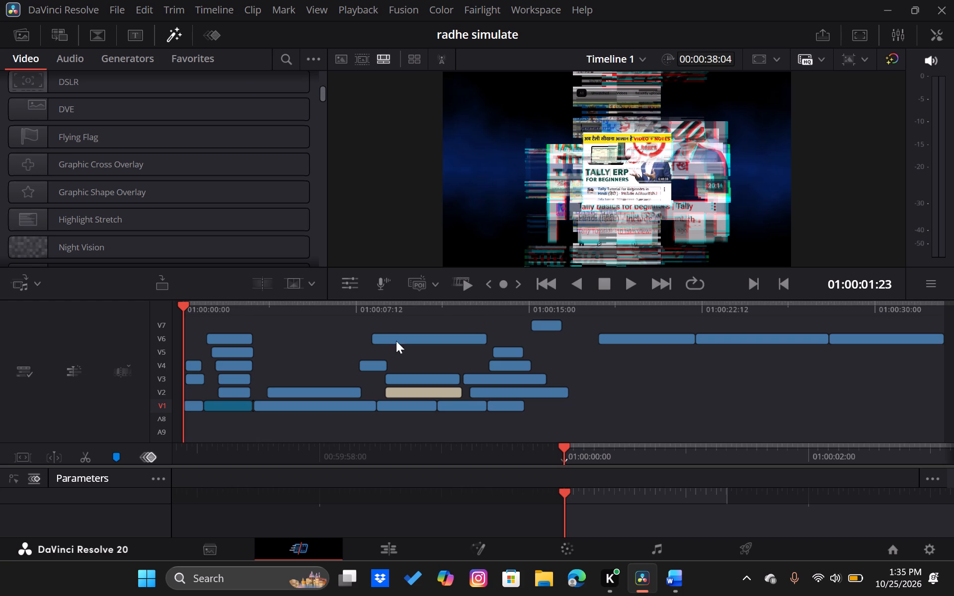
pyautogui.click(309, 337)
pyautogui.press('space')
pyautogui.press('space')
pyautogui.press('space')
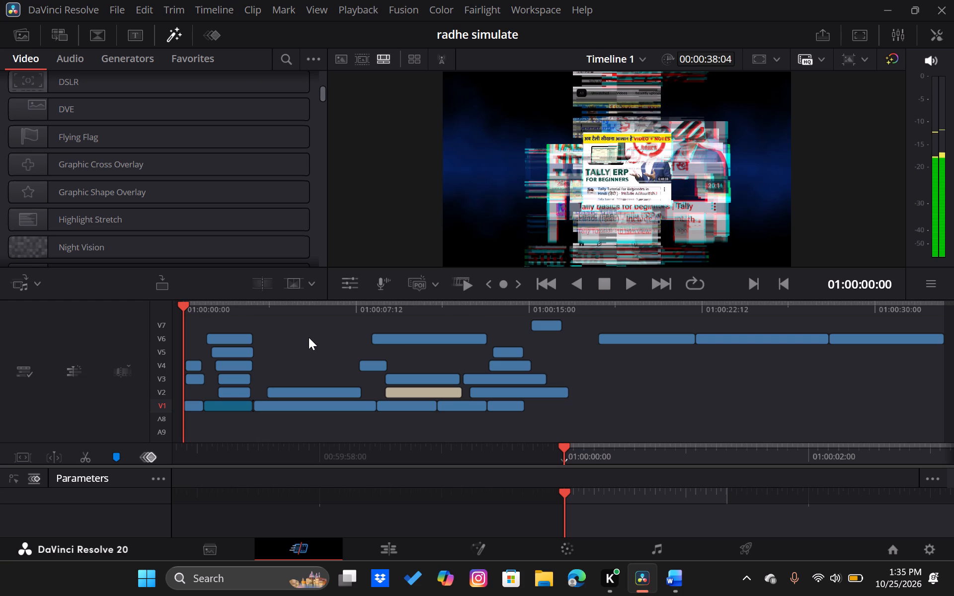
pyautogui.press('space')
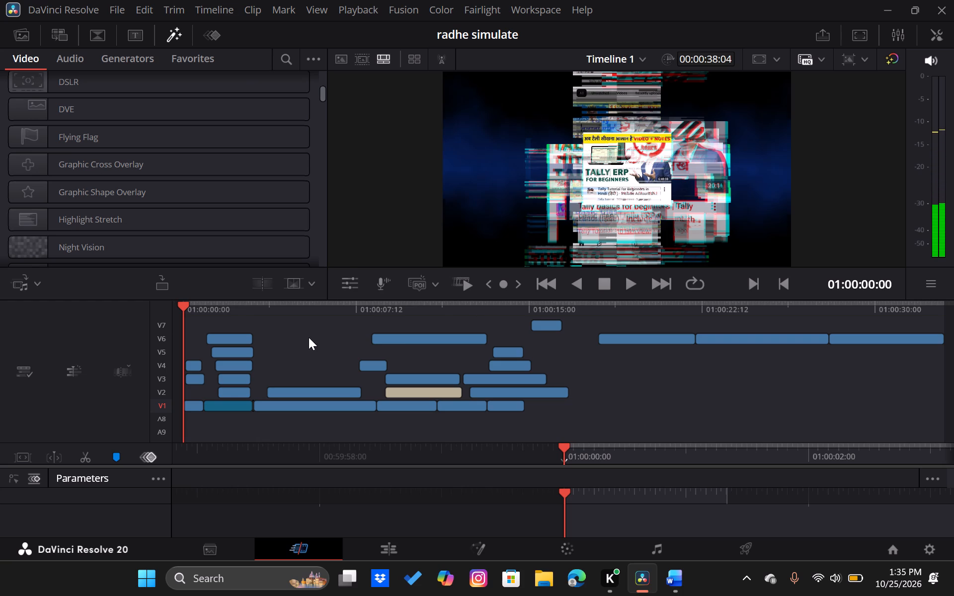
pyautogui.press('space')
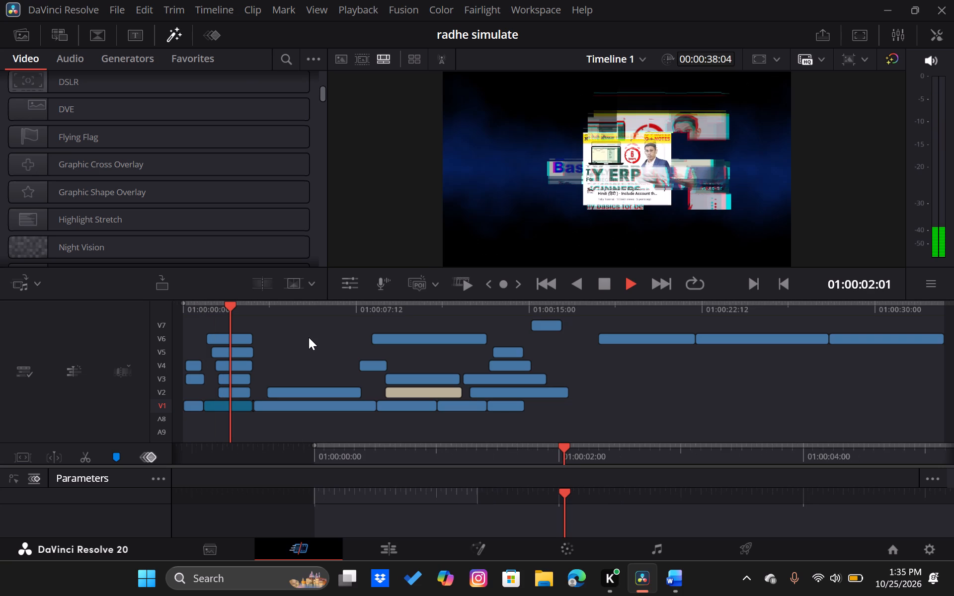
pyautogui.press('space')
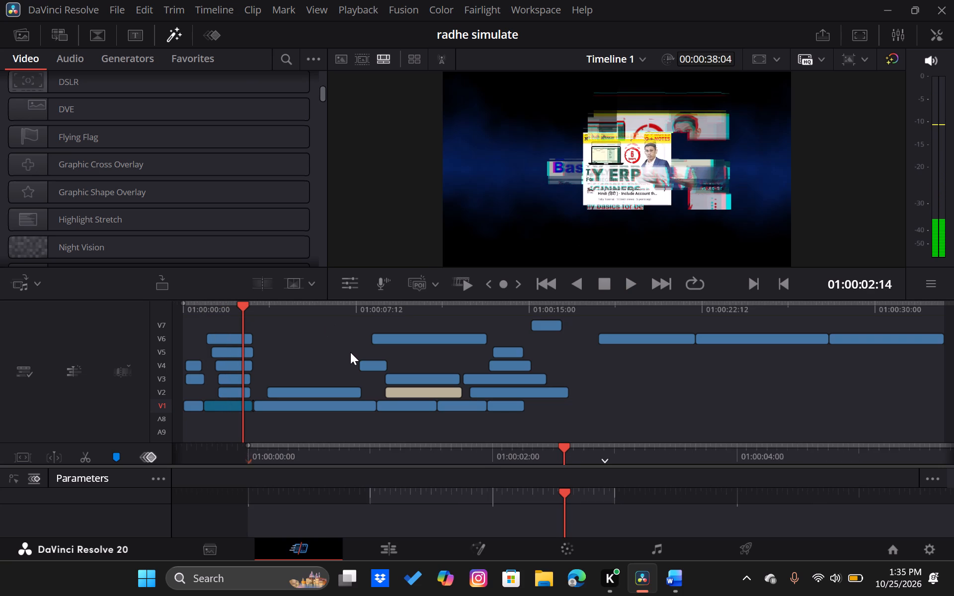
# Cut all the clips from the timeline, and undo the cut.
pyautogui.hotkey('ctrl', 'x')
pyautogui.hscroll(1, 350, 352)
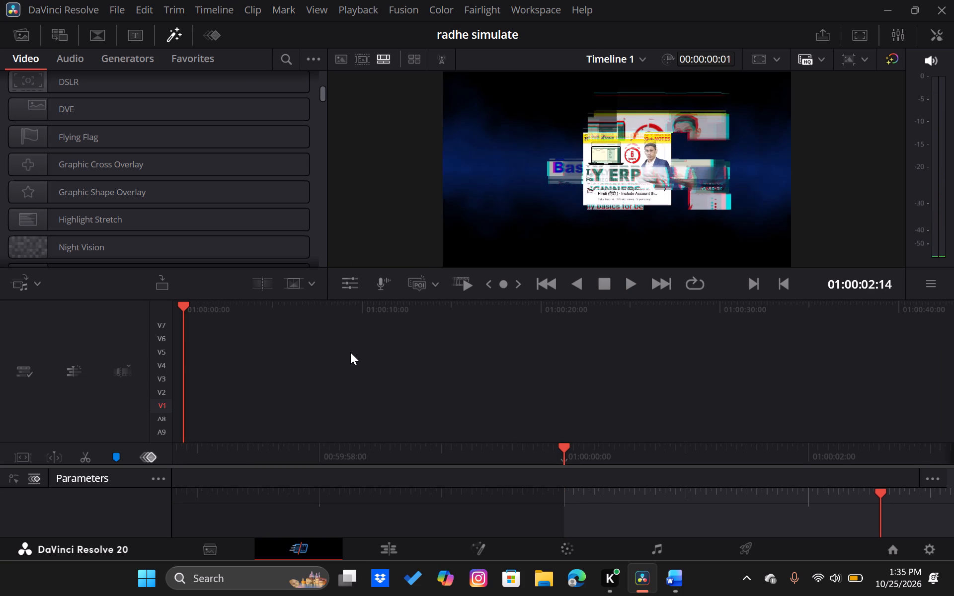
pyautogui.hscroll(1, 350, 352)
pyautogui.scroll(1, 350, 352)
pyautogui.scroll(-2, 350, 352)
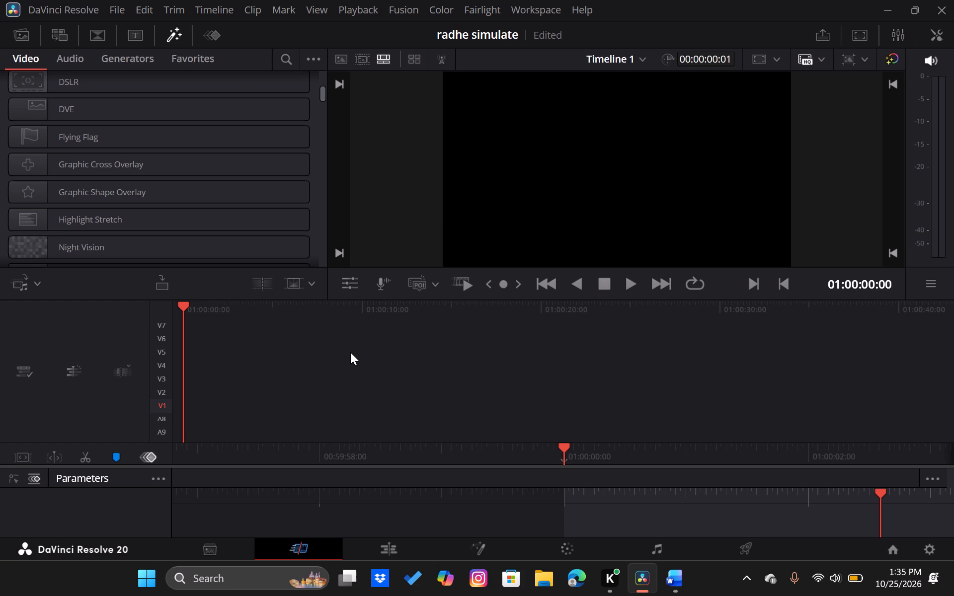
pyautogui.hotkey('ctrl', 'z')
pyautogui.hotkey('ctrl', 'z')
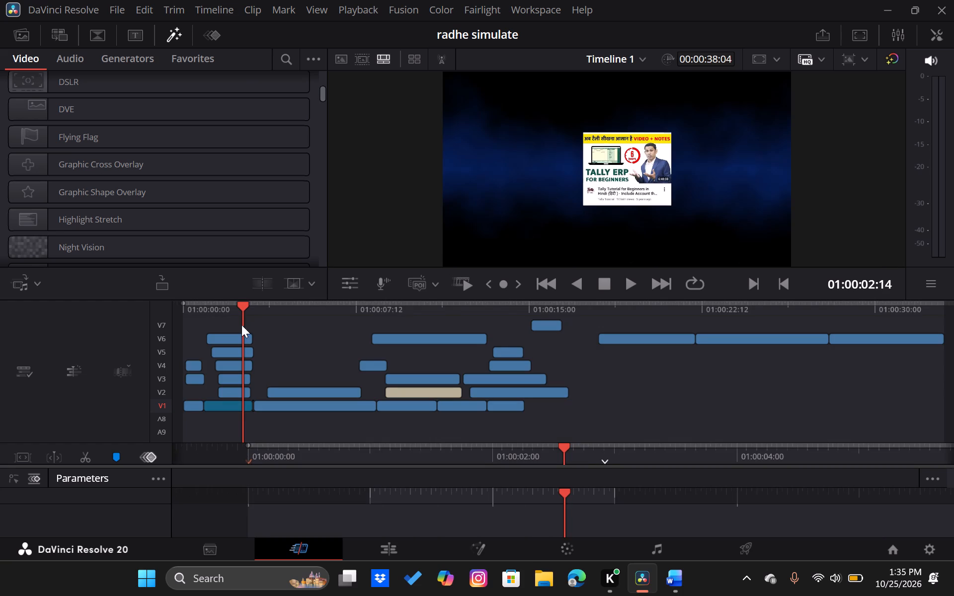
# Play the timeline from about 01:00:01:02, where the stacked screenshots begin, to about 01:00:05:04.
pyautogui.moveTo(244, 310); pyautogui.dragTo(210, 316)
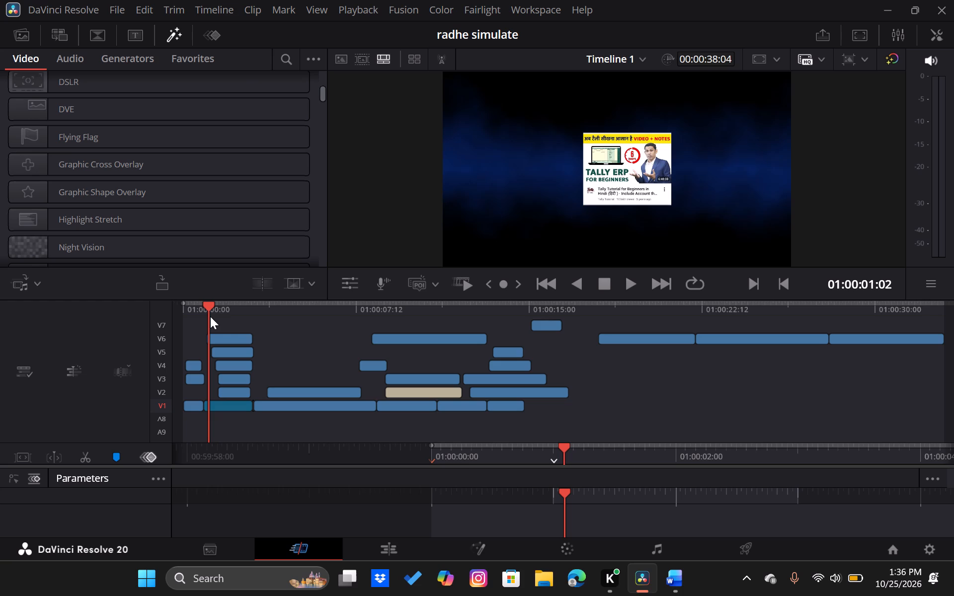
pyautogui.press('space')
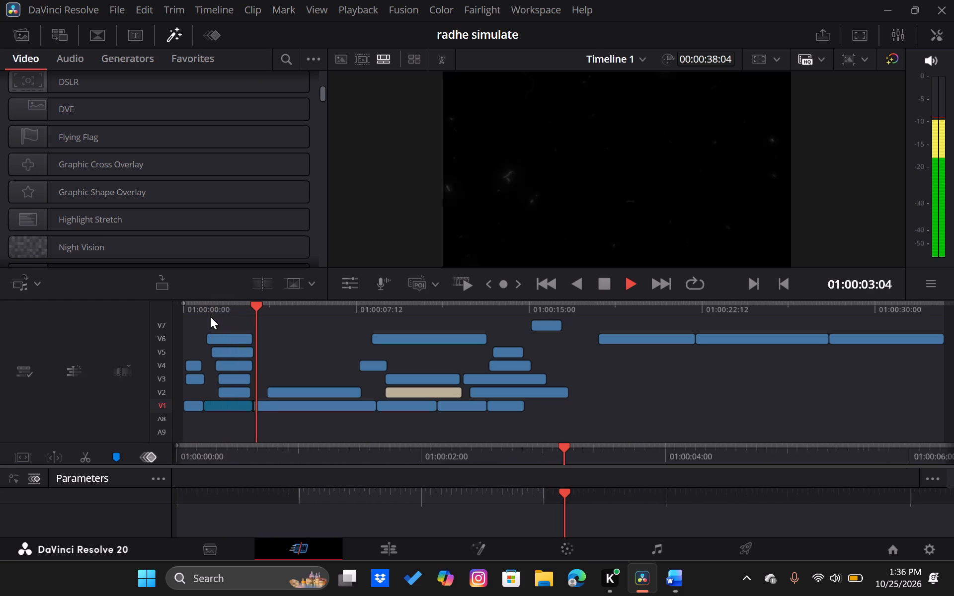
pyautogui.press('space')
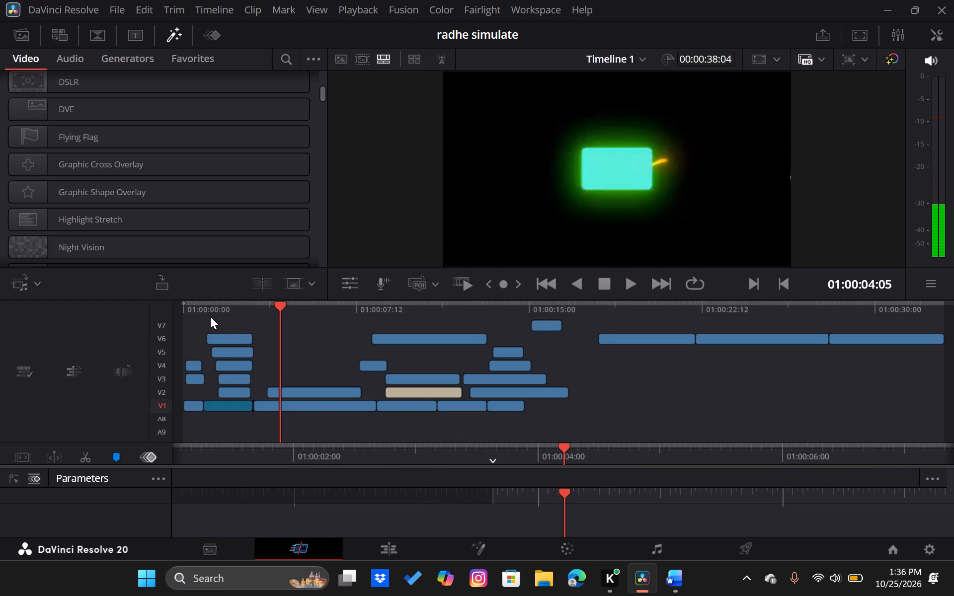
pyautogui.press('space')
pyautogui.press('space')
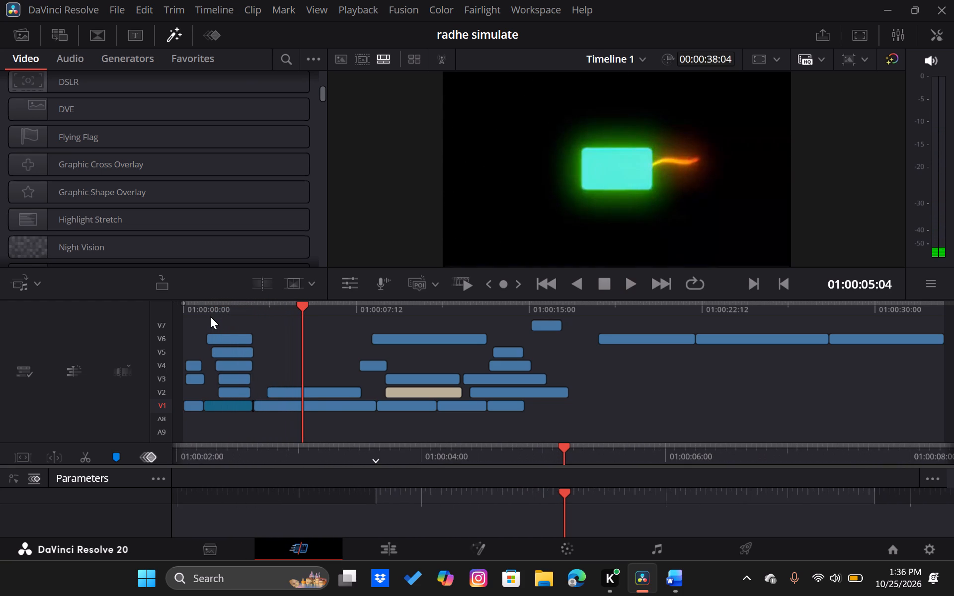
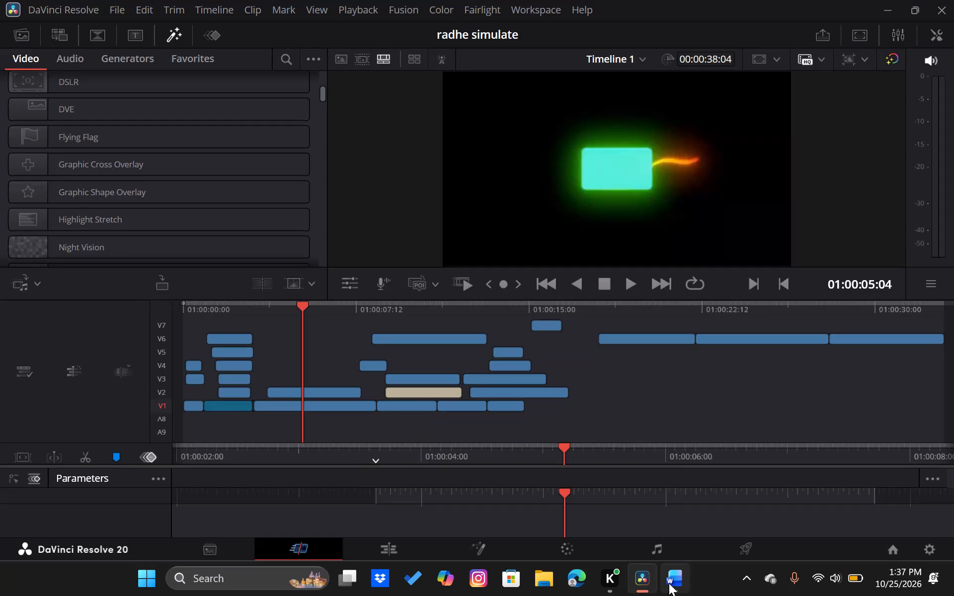
# Check the script in Word, and add a Black Border title on V5, roughly aligned with the start of the V2 clip at the playhead.
pyautogui.click(670, 581)
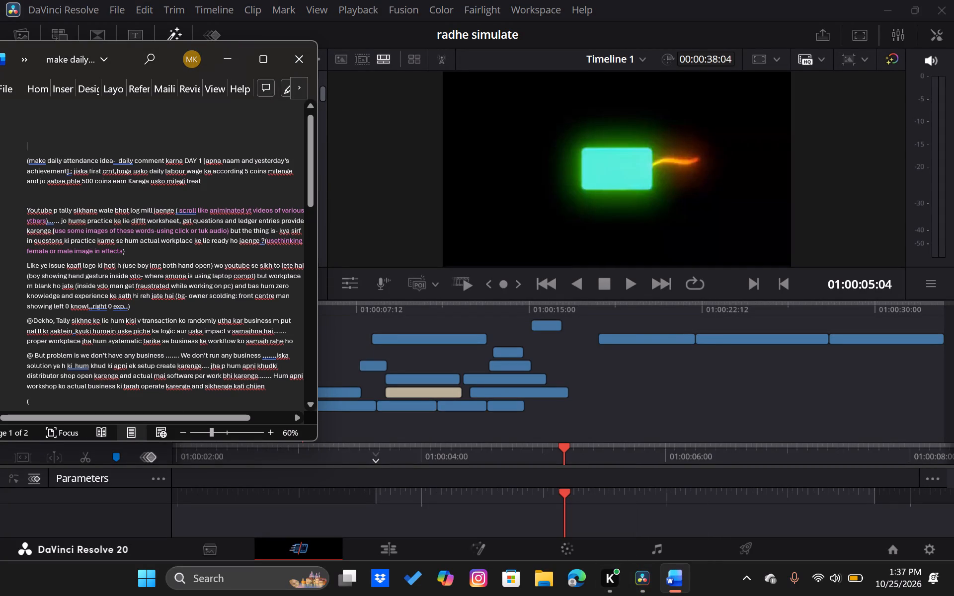
pyautogui.hscroll(-1, 139, 311)
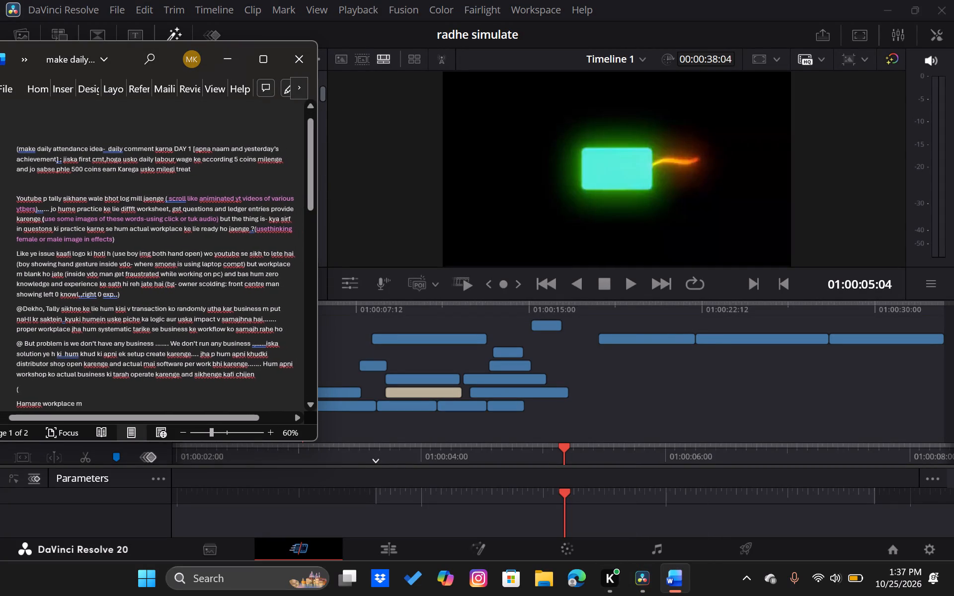
pyautogui.hscroll(-1, 139, 311)
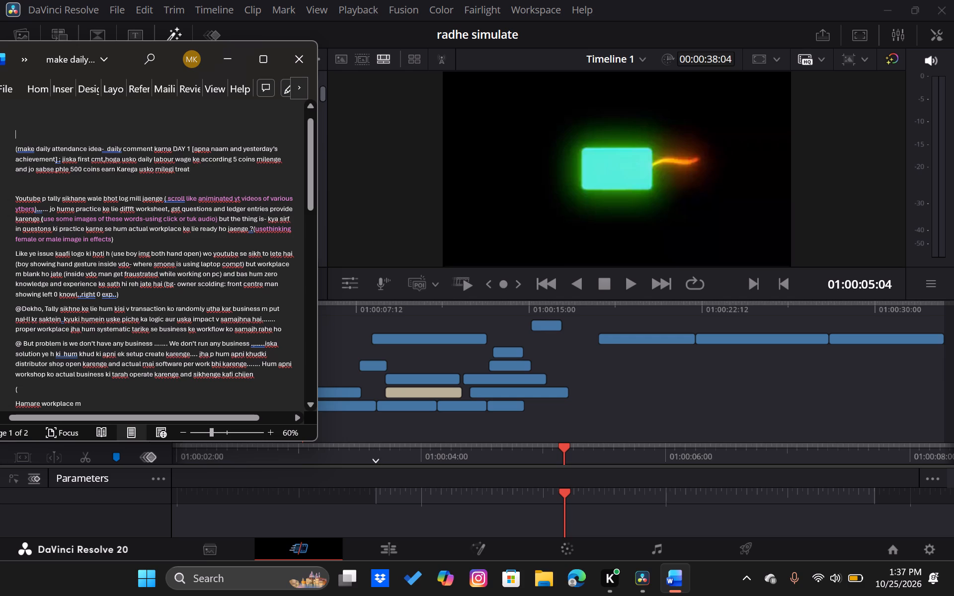
pyautogui.click(585, 411)
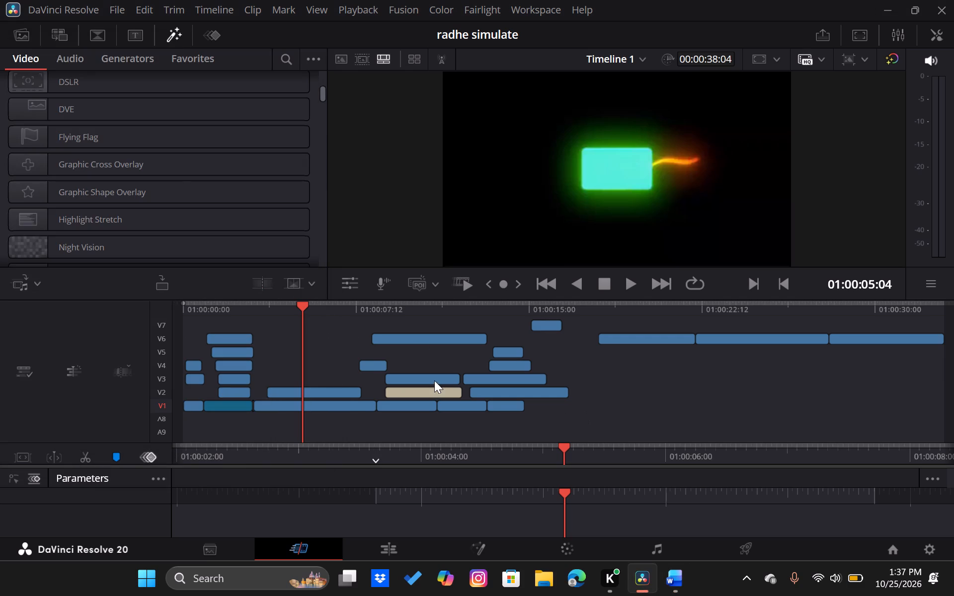
pyautogui.click(134, 42)
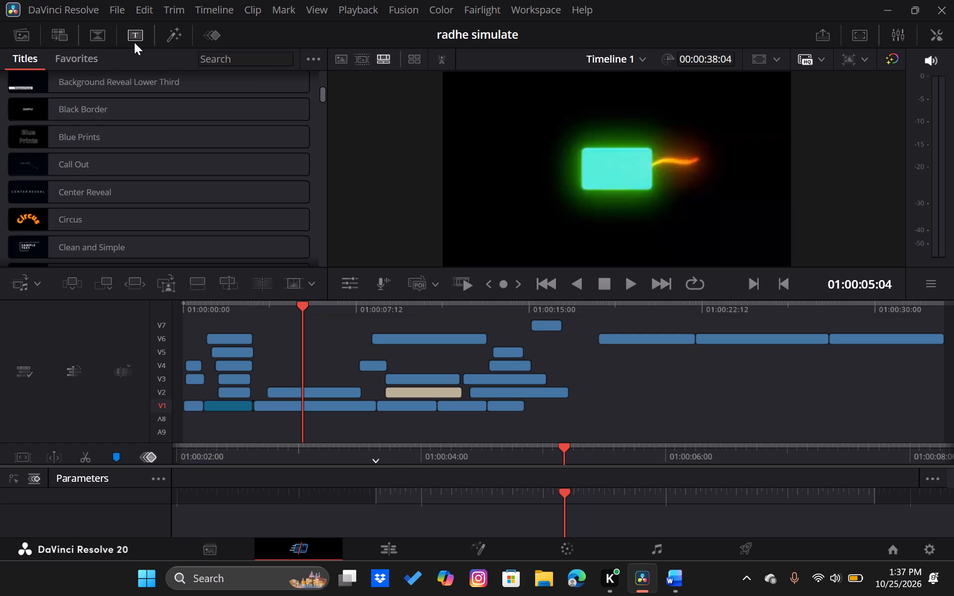
pyautogui.click(82, 101)
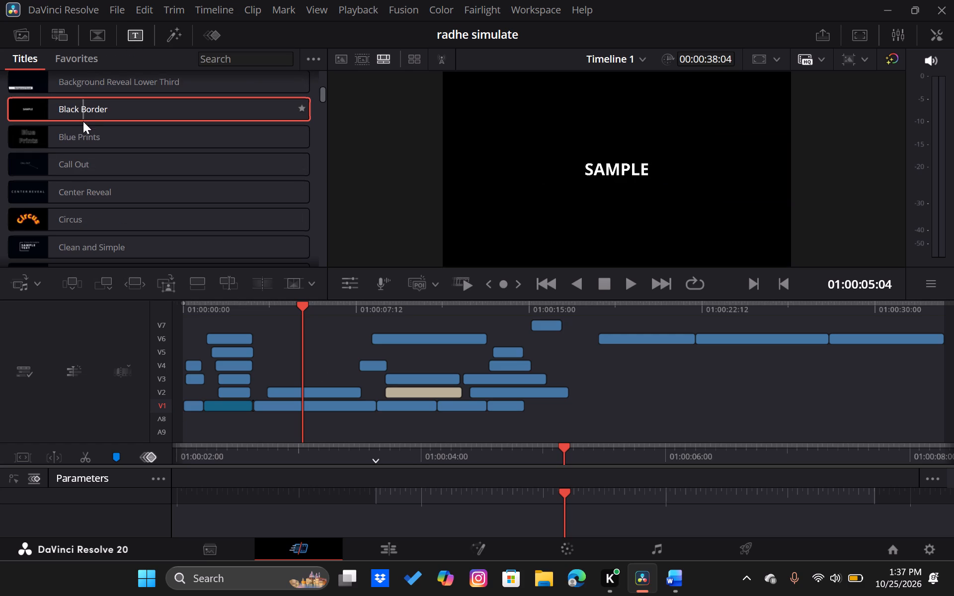
pyautogui.click(82, 128)
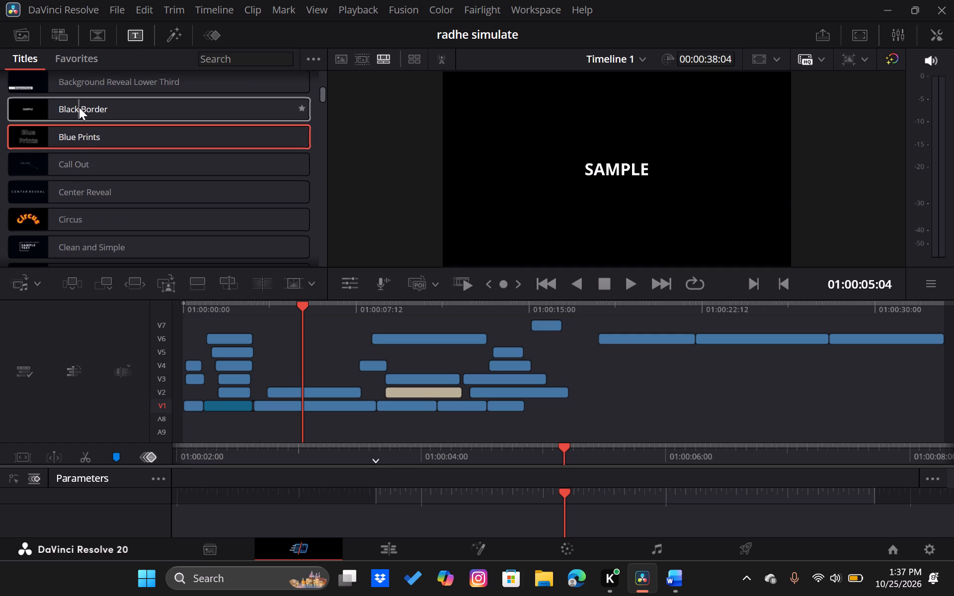
pyautogui.moveTo(79, 107); pyautogui.dragTo(244, 341)
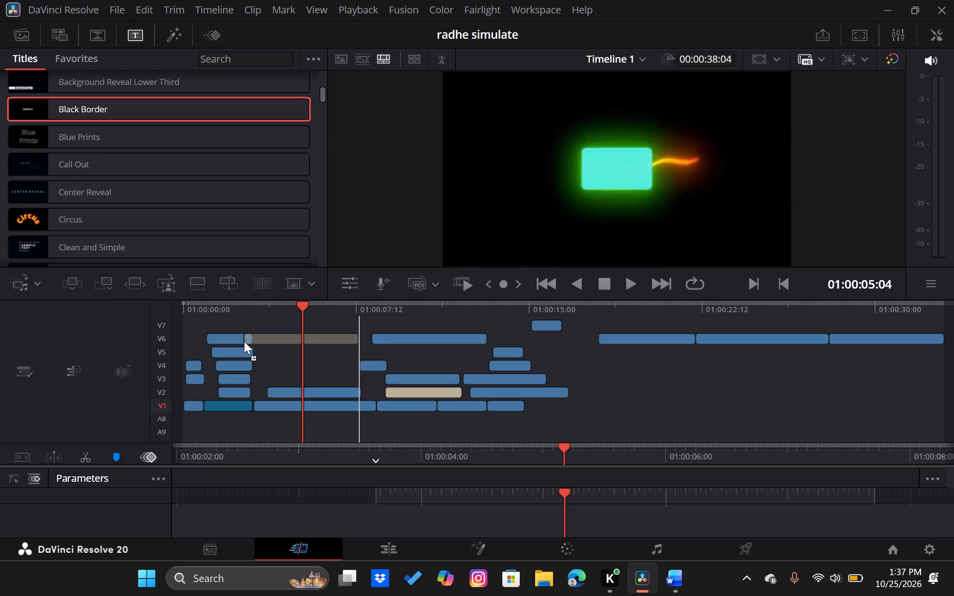
pyautogui.moveTo(244, 341); pyautogui.dragTo(267, 351)
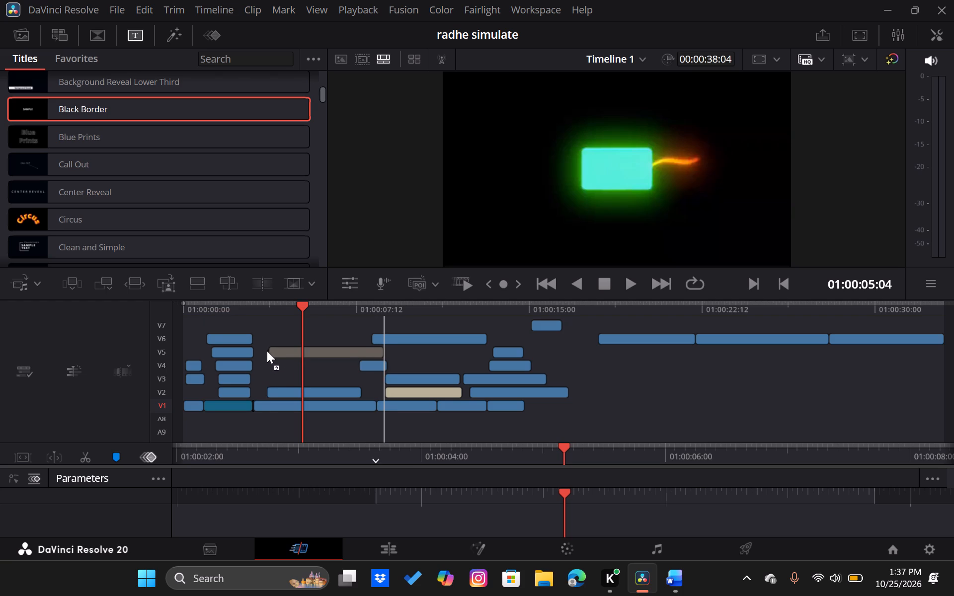
pyautogui.moveTo(267, 351); pyautogui.dragTo(265, 351)
# Replace the Black Border title's sample text with "worksheets".
pyautogui.click(285, 354)
pyautogui.doubleClick(285, 354)
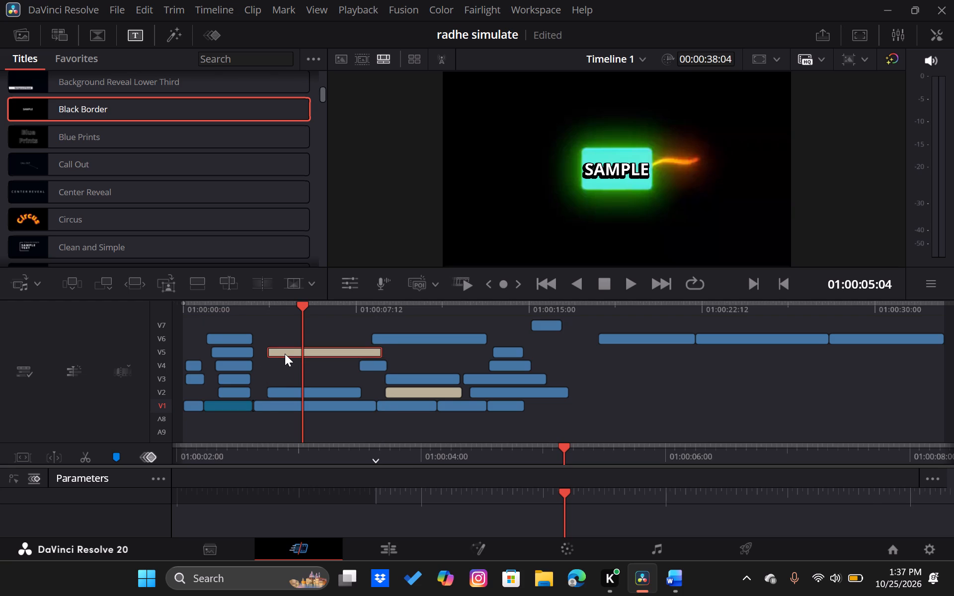
pyautogui.tripleClick(285, 354)
pyautogui.click(285, 354)
pyautogui.click(624, 171)
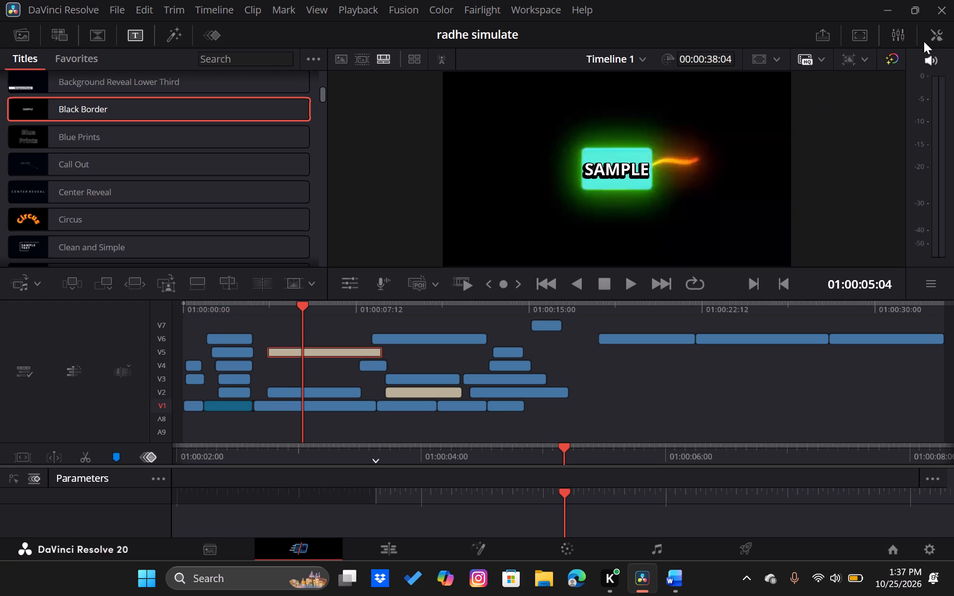
pyautogui.click(933, 34)
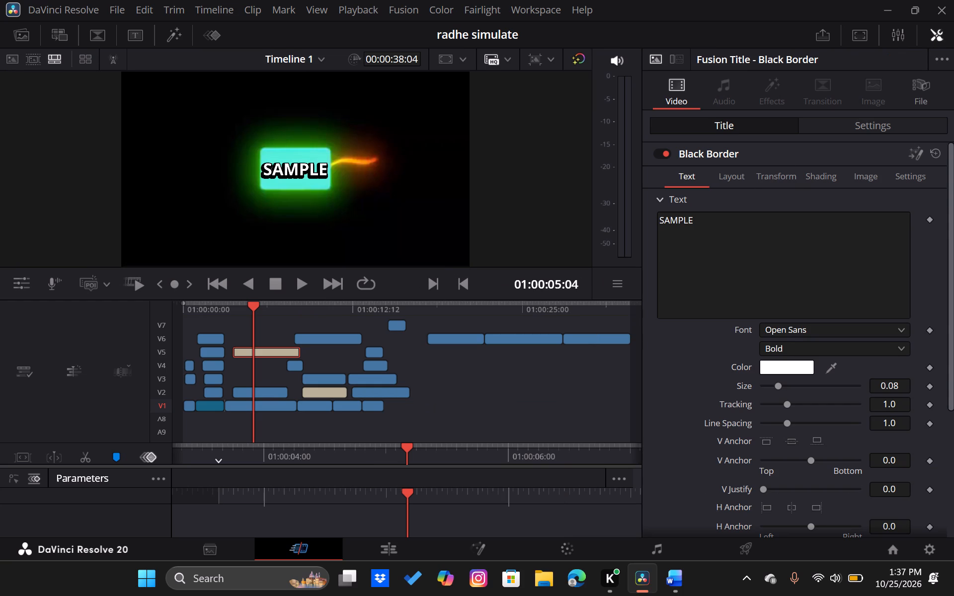
pyautogui.click(726, 245)
pyautogui.press('BackSpace')
pyautogui.press('BackSpace')
pyautogui.press('BackSpace')
pyautogui.press('BackSpace')
pyautogui.press('BackSpace')
pyautogui.press('BackSpace')
pyautogui.press('BackSpace')
pyautogui.press('BackSpace')
pyautogui.press('BackSpace')
pyautogui.press('BackSpace')
pyautogui.press('BackSpace')
pyautogui.press('BackSpace')
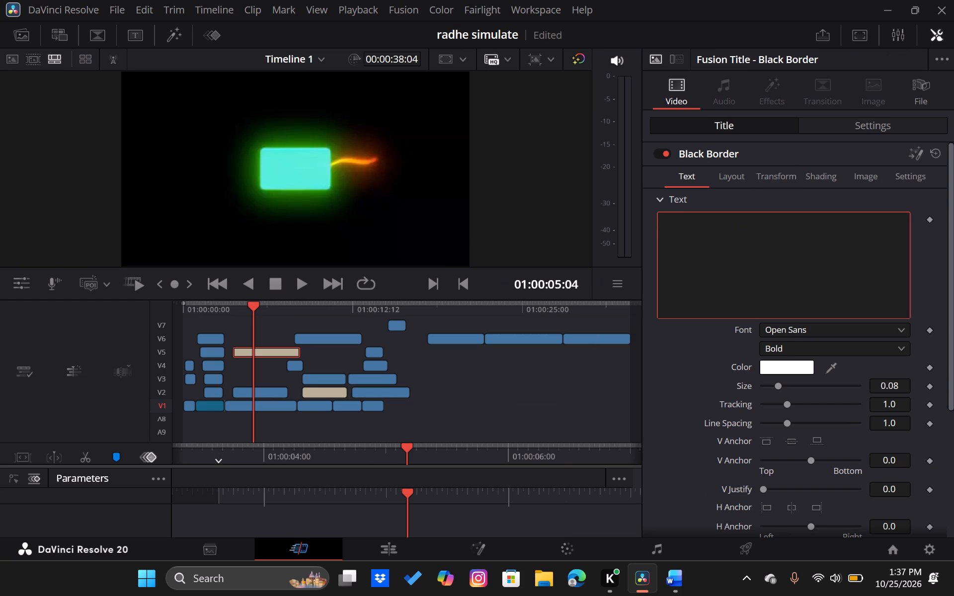
pyautogui.write('wo')
pyautogui.write('rk')
pyautogui.write('sheets')
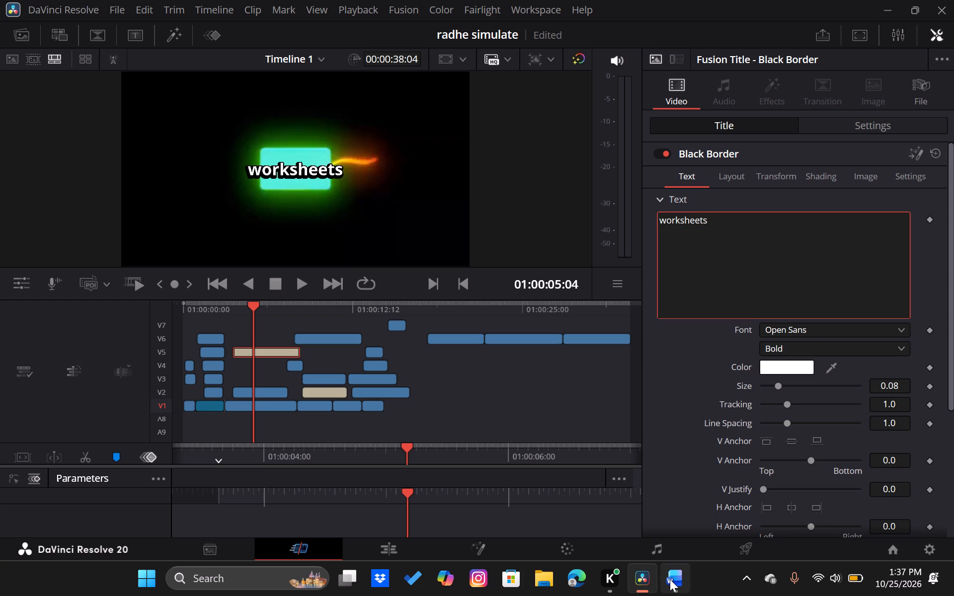
# Recheck the script in Word and browse the title styles from Black Border through Horizontal Line Reveal, previewing Fade On Lower Third and Glossy Blue.
pyautogui.click(670, 579)
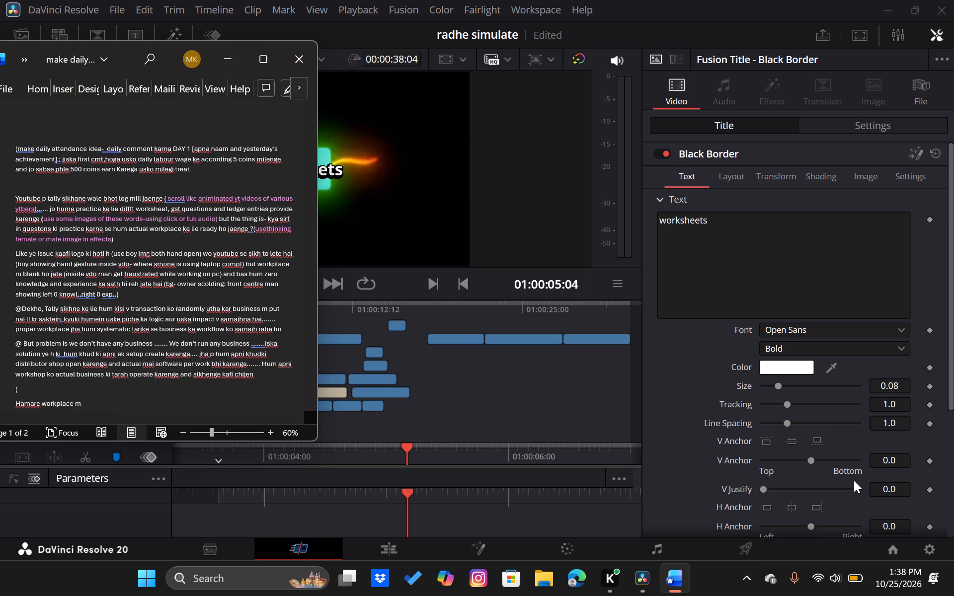
pyautogui.click(744, 239)
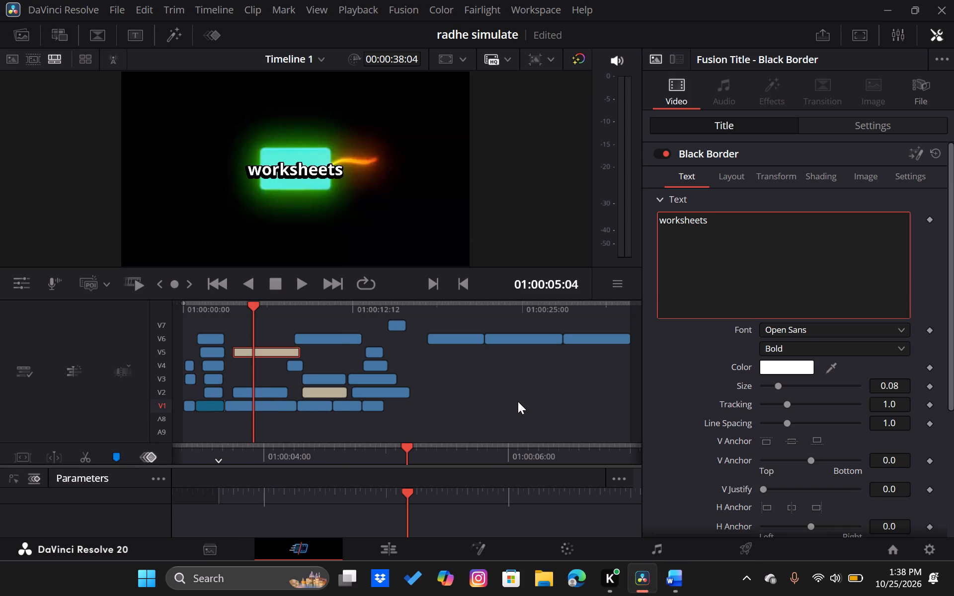
pyautogui.click(136, 35)
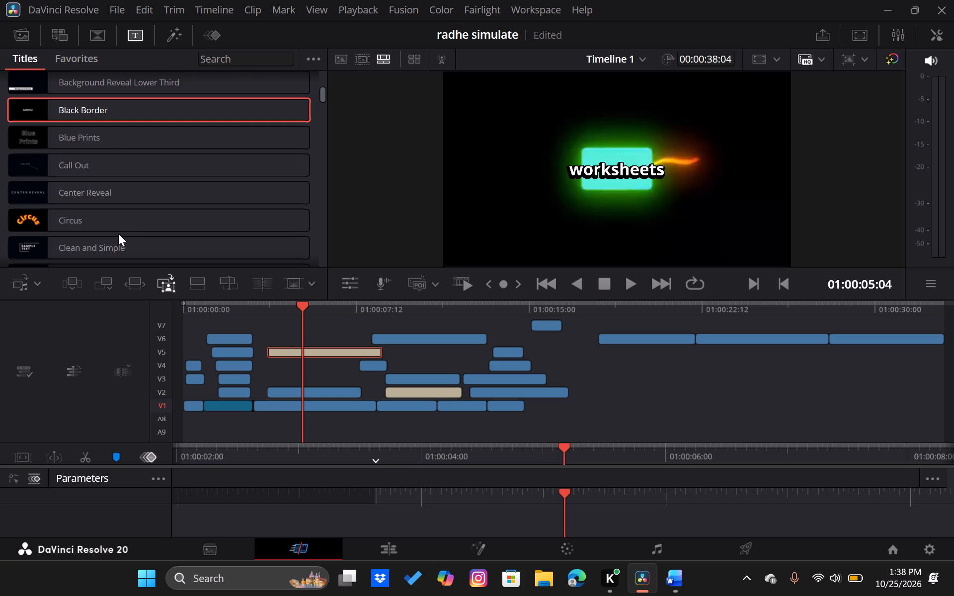
pyautogui.scroll(-1, 117, 253)
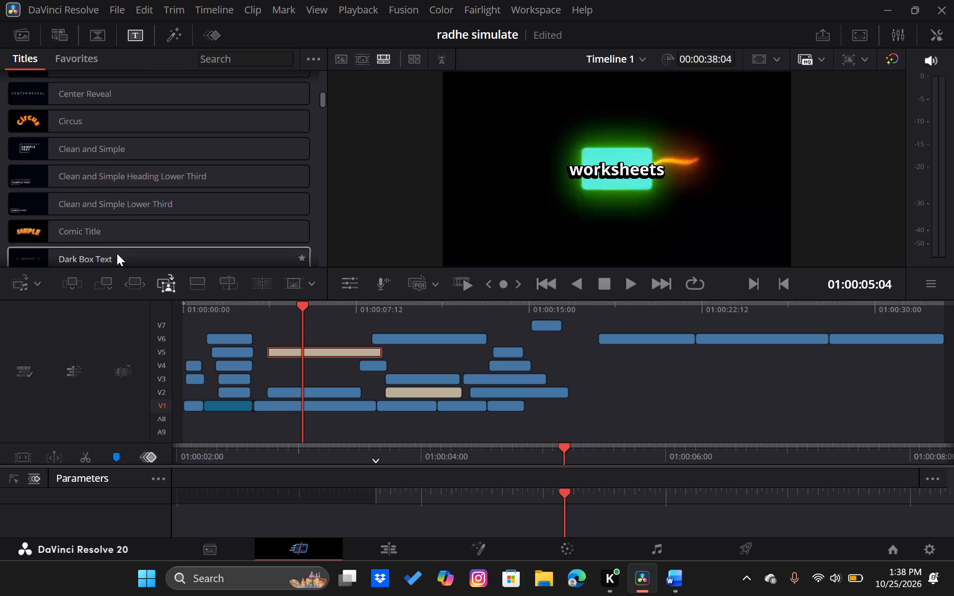
pyautogui.scroll(-2, 117, 253)
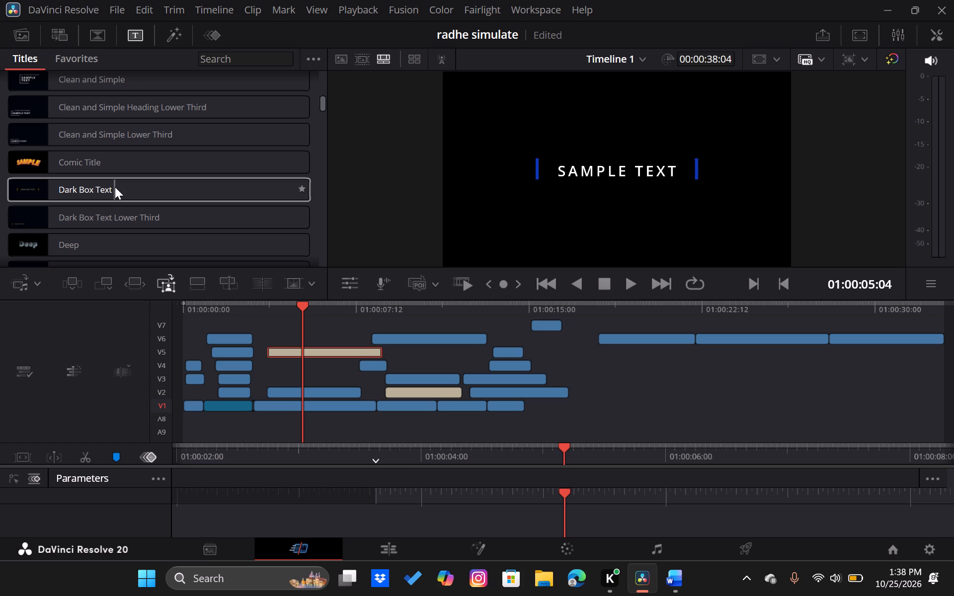
pyautogui.scroll(-1, 109, 217)
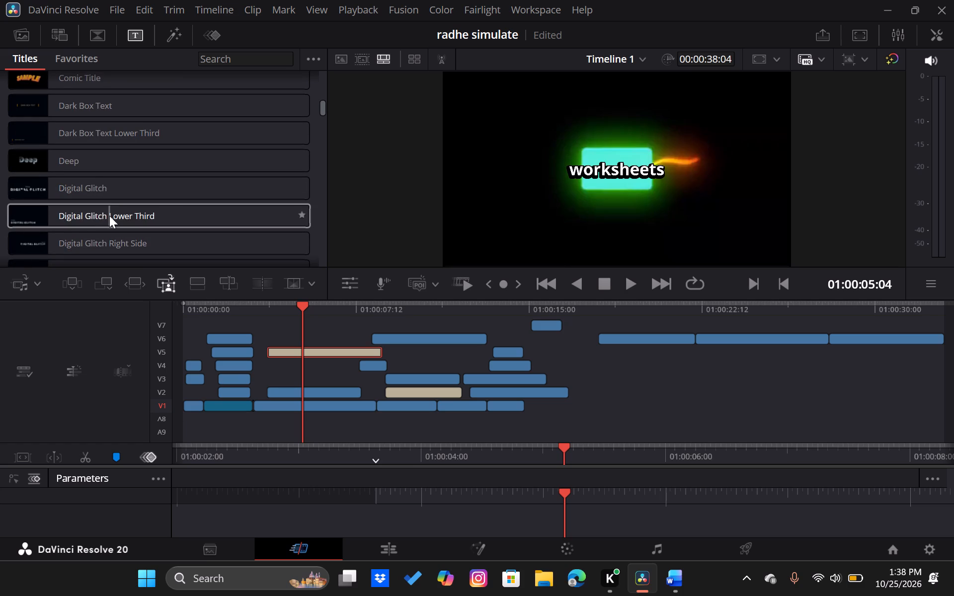
pyautogui.scroll(-2, 109, 216)
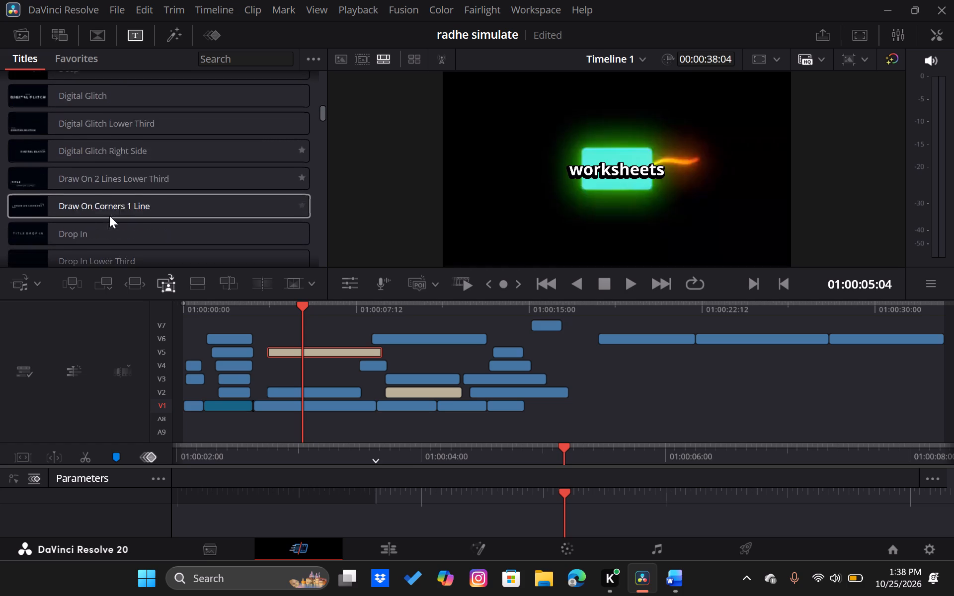
pyautogui.scroll(-1, 109, 216)
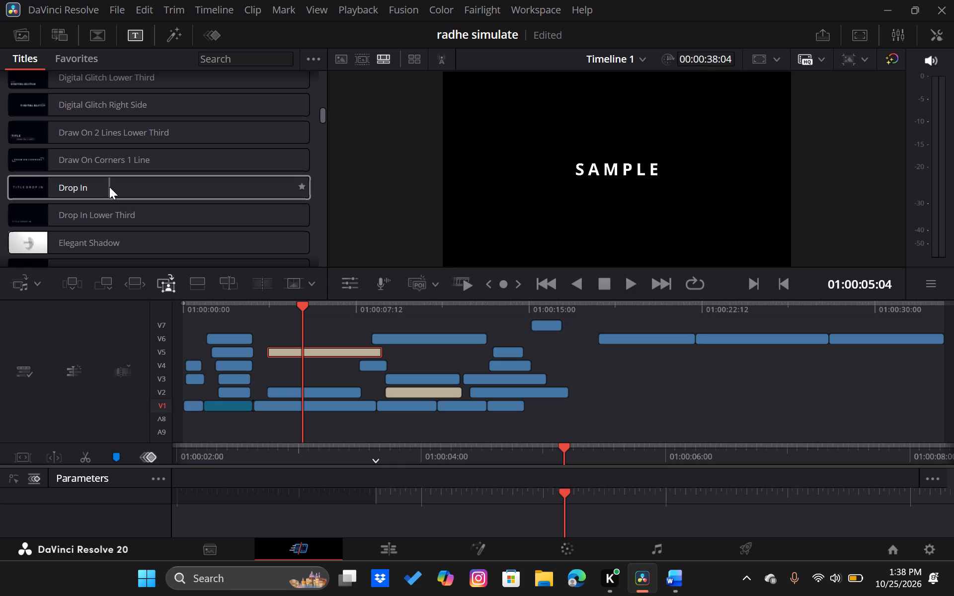
pyautogui.scroll(-1, 108, 213)
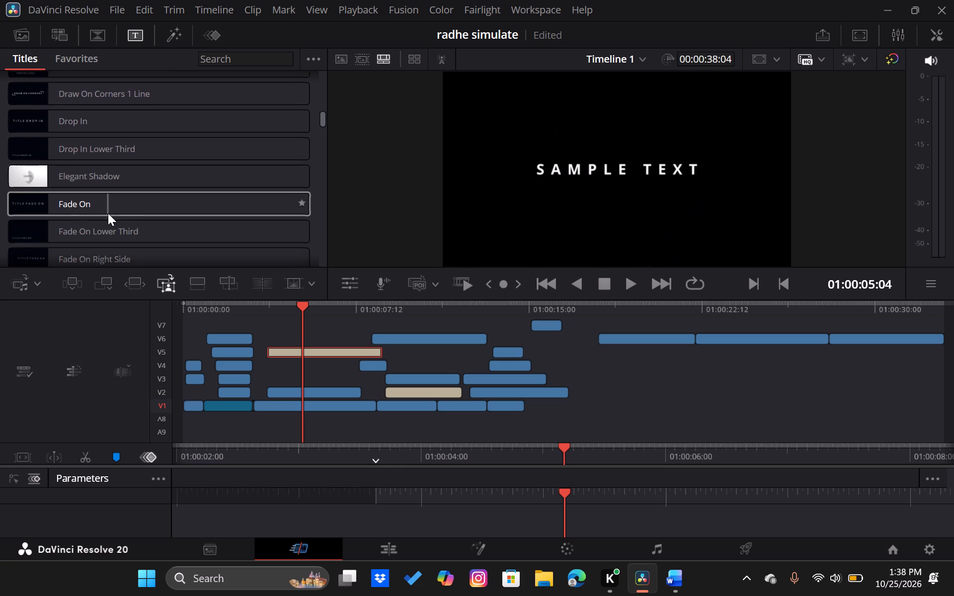
pyautogui.scroll(-1, 108, 213)
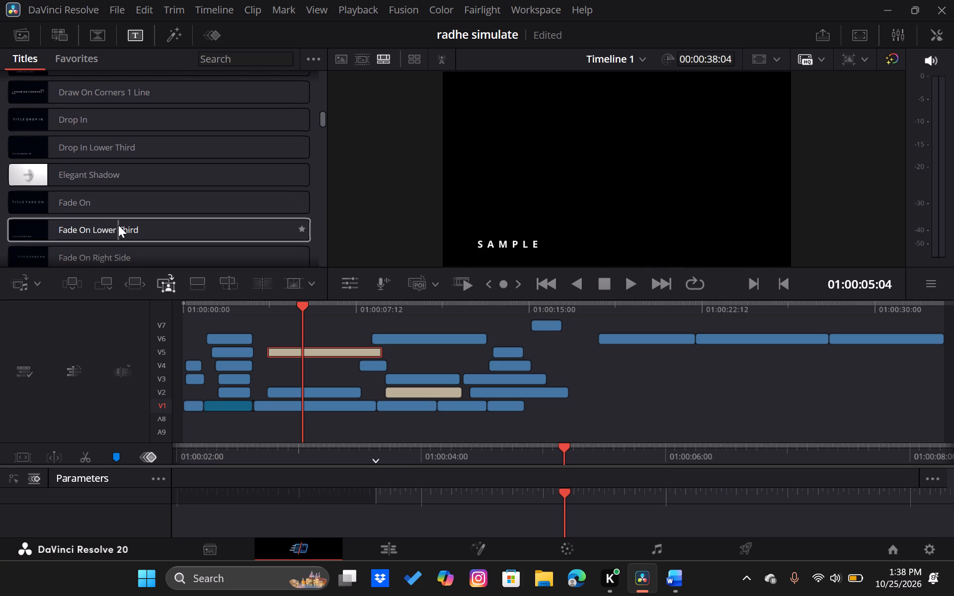
pyautogui.click(118, 225)
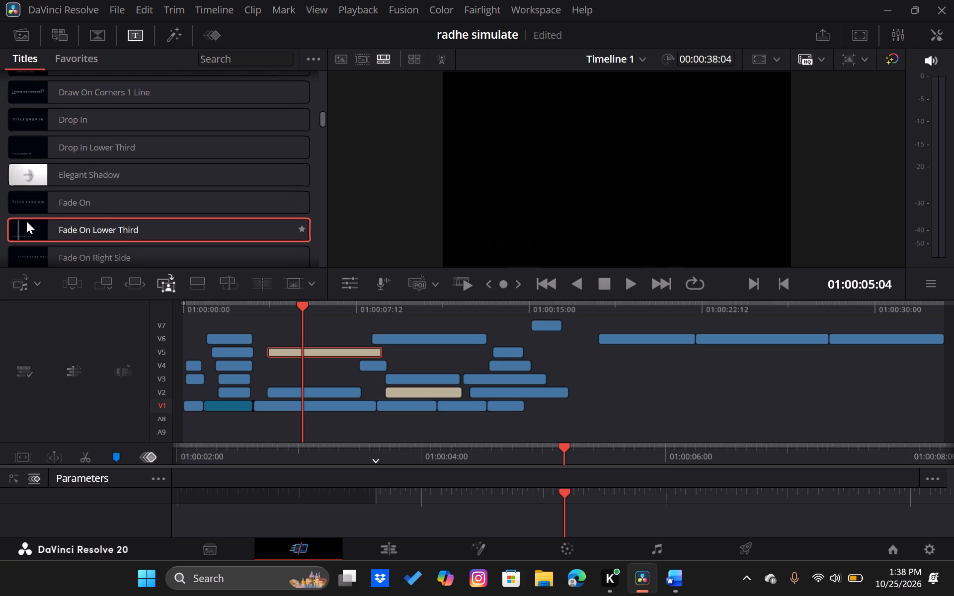
pyautogui.scroll(-1, 113, 224)
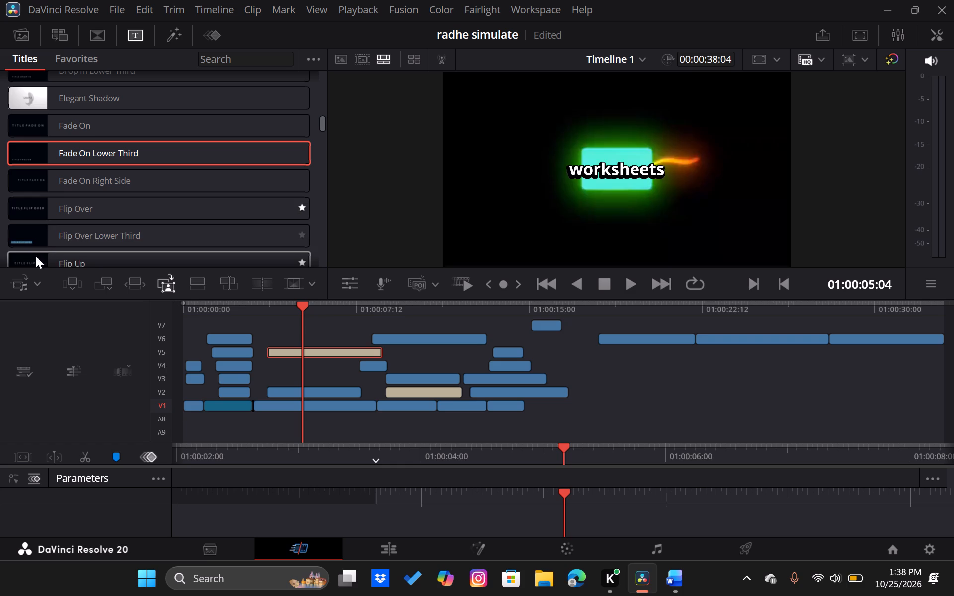
pyautogui.scroll(-1, 90, 257)
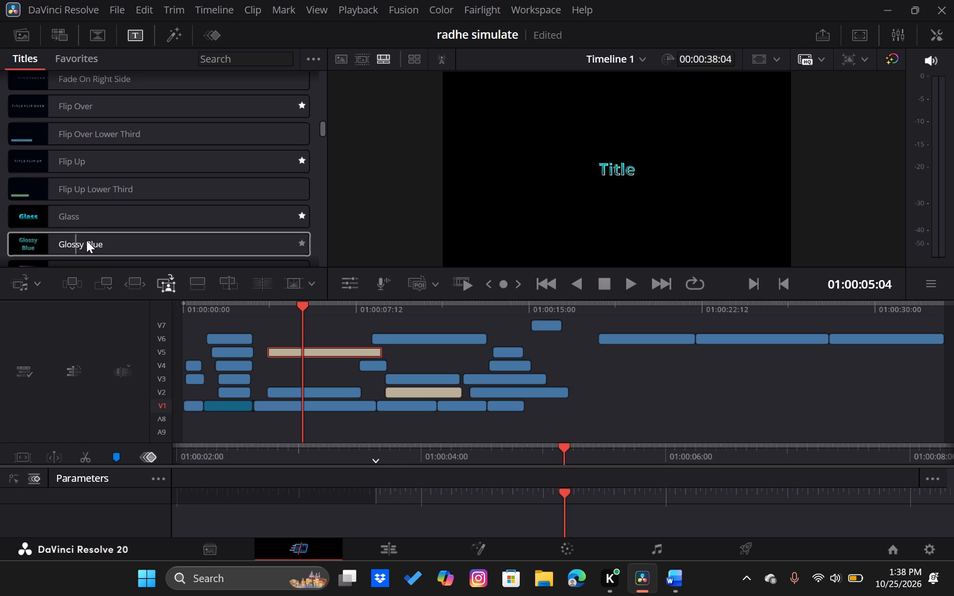
pyautogui.click(110, 241)
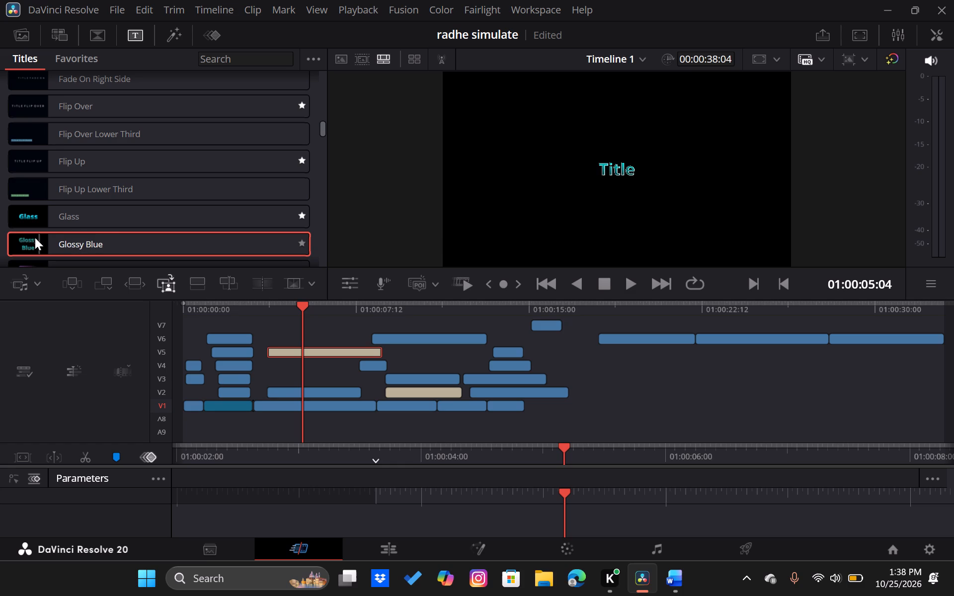
pyautogui.click(19, 239)
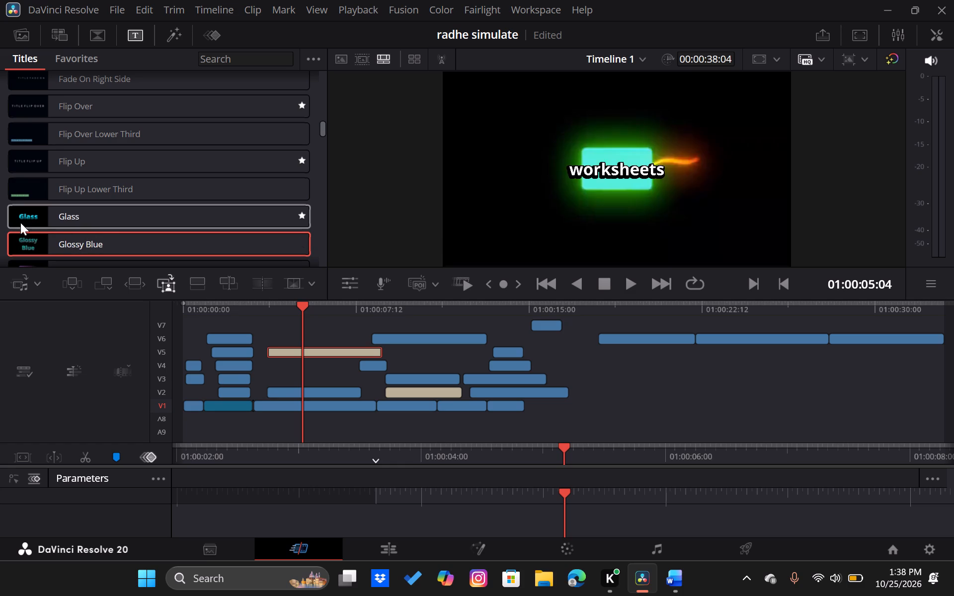
pyautogui.scroll(-1, 74, 221)
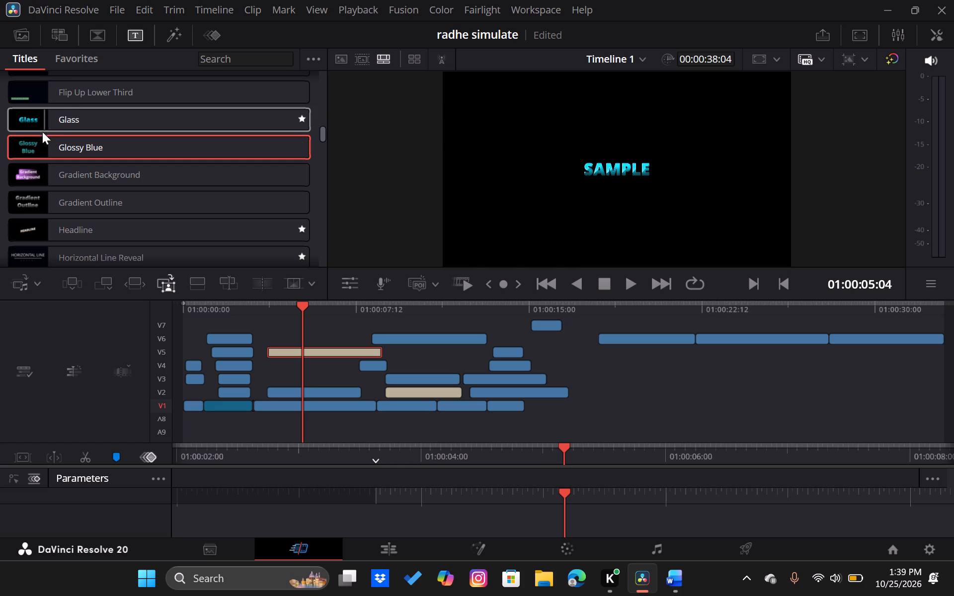
# Add a Glass title on V7, starting slightly before the "worksheets" title on V5.
pyautogui.moveTo(44, 117); pyautogui.dragTo(63, 127)
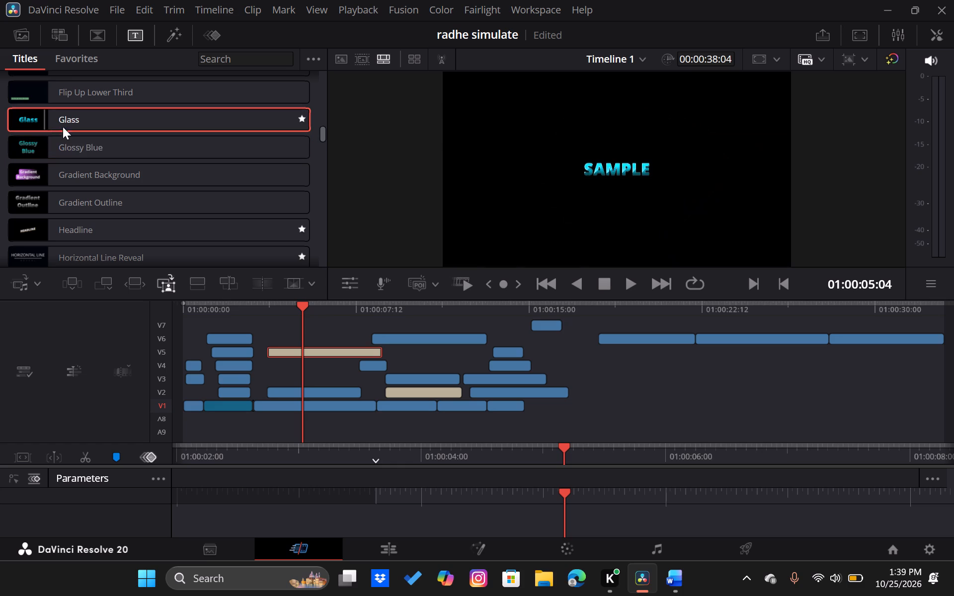
pyautogui.moveTo(63, 127); pyautogui.dragTo(272, 329)
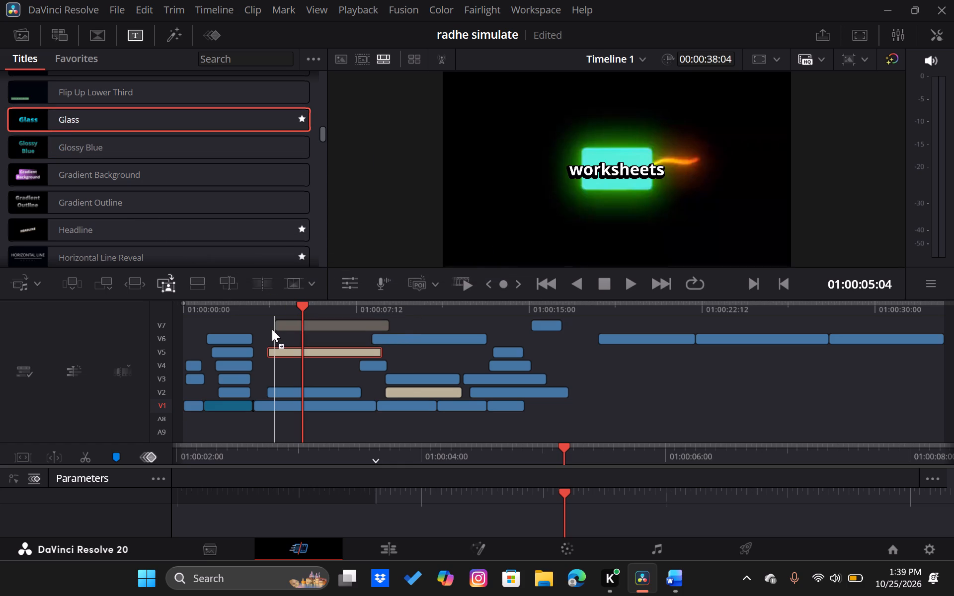
pyautogui.moveTo(272, 329); pyautogui.dragTo(264, 328)
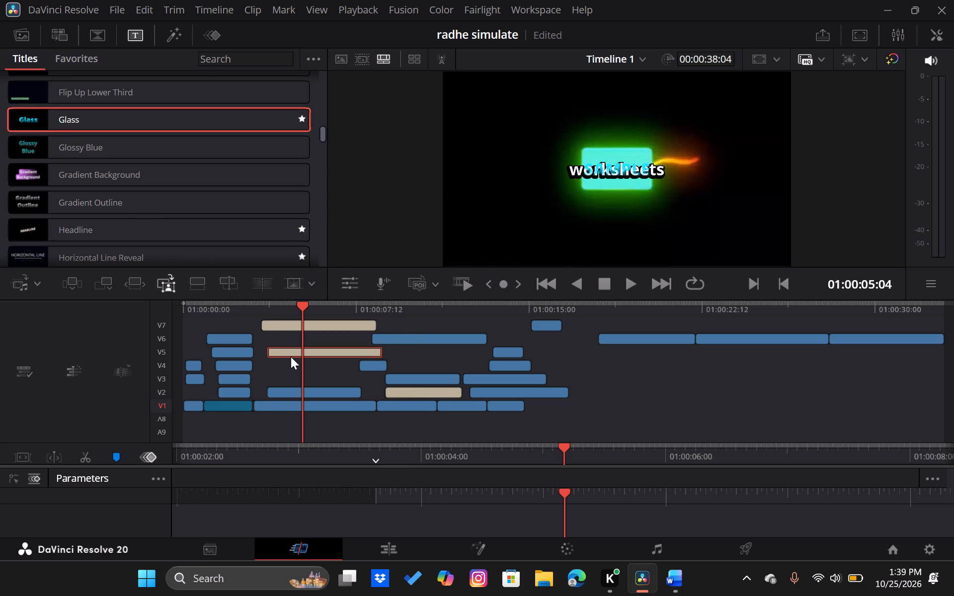
pyautogui.click(292, 363)
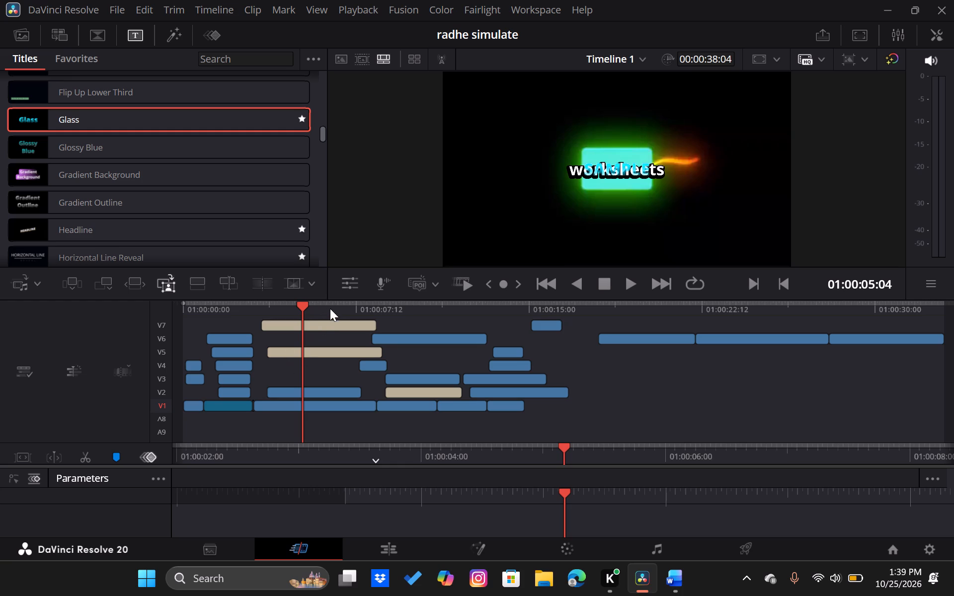
# Replace the V7 Glass title's sample text with "GST Questions", checking the script in Word for the wording.
pyautogui.click(318, 322)
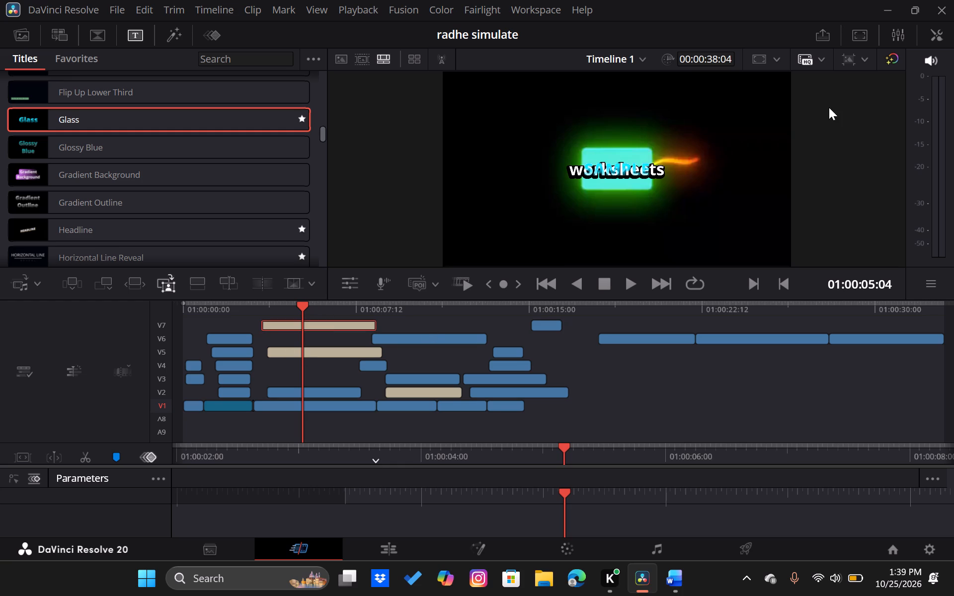
pyautogui.click(936, 29)
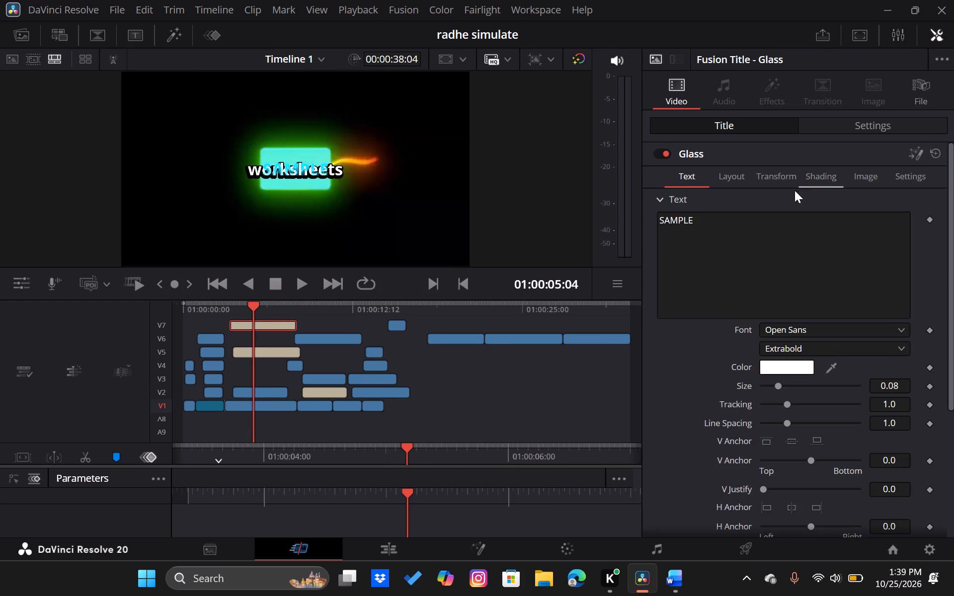
pyautogui.moveTo(755, 211); pyautogui.dragTo(721, 227)
pyautogui.moveTo(721, 227); pyautogui.dragTo(660, 228)
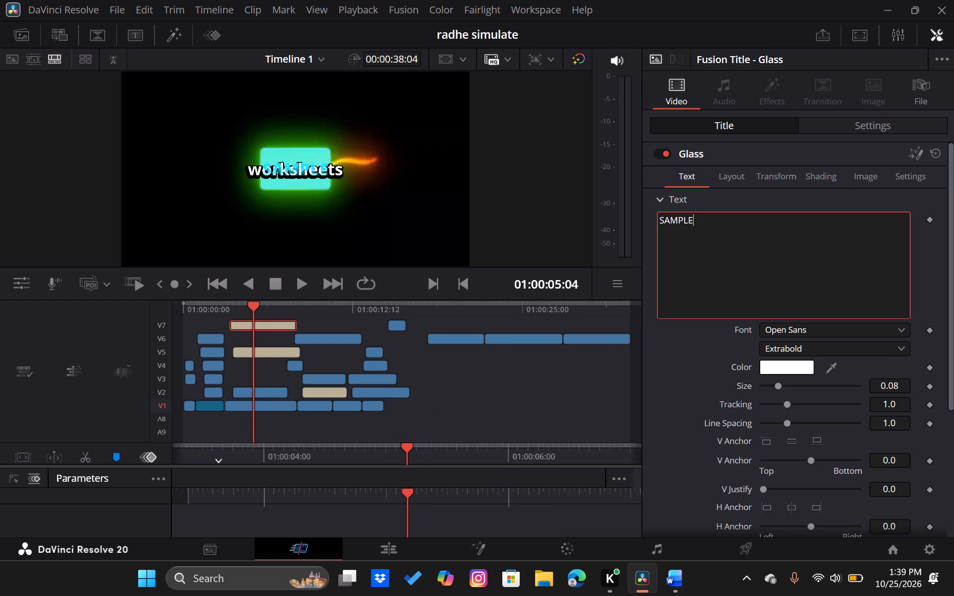
pyautogui.press('BackSpace')
pyautogui.press('BackSpace')
pyautogui.press('BackSpace')
pyautogui.press('BackSpace')
pyautogui.press('BackSpace')
pyautogui.press('BackSpace')
pyautogui.press('BackSpace')
pyautogui.press('BackSpace')
pyautogui.press('BackSpace')
pyautogui.press('BackSpace')
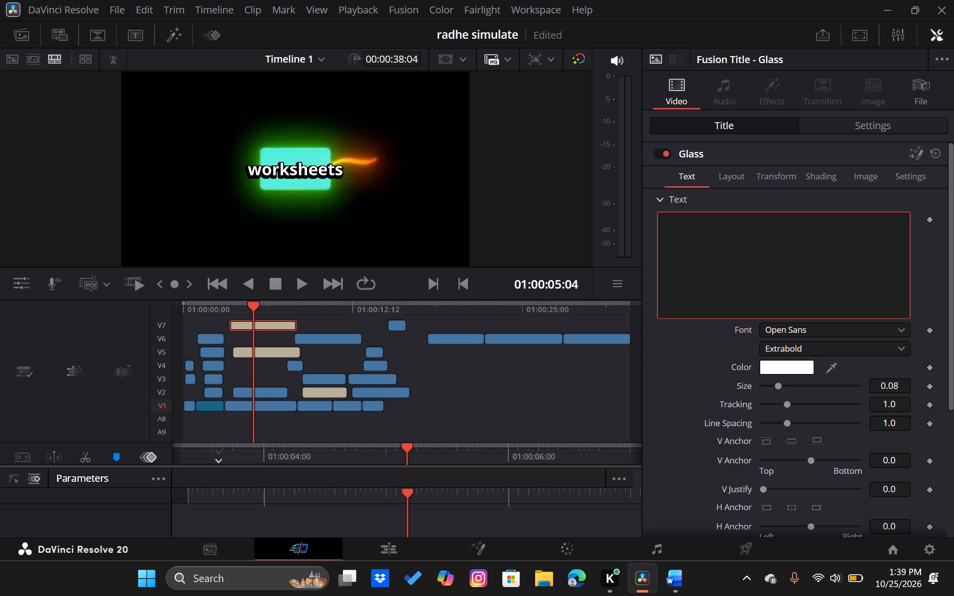
pyautogui.click(683, 580)
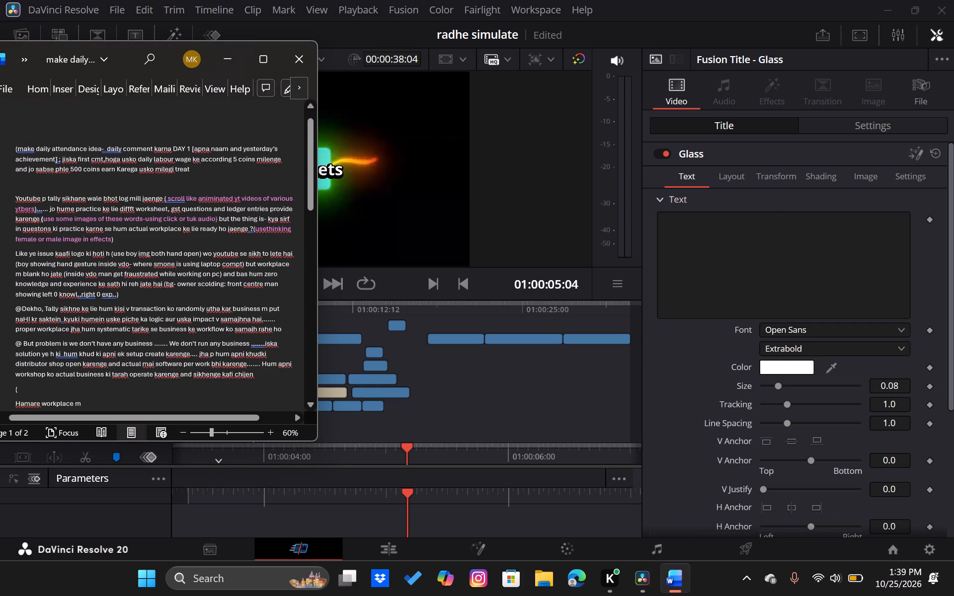
pyautogui.click(724, 227)
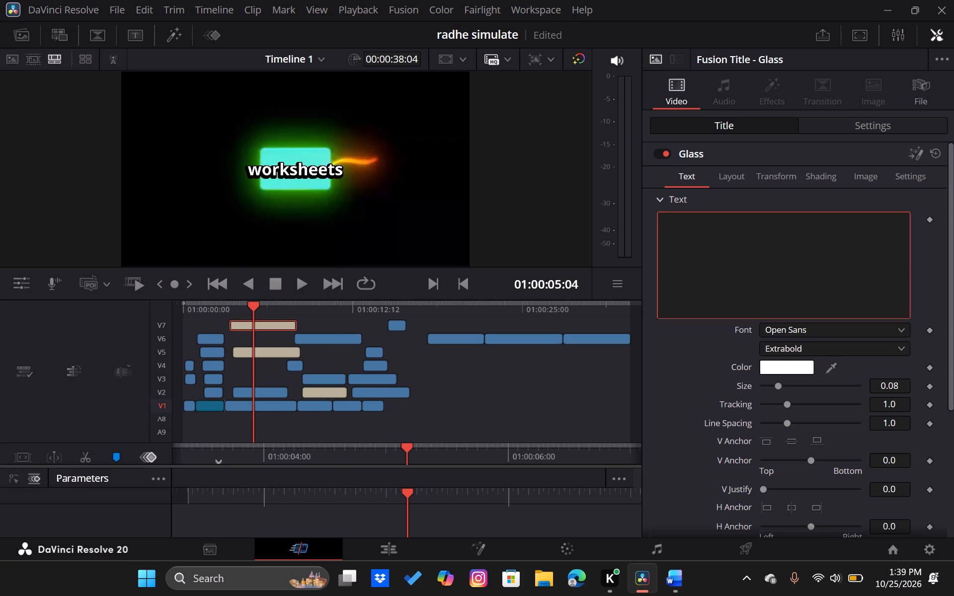
pyautogui.press('space')
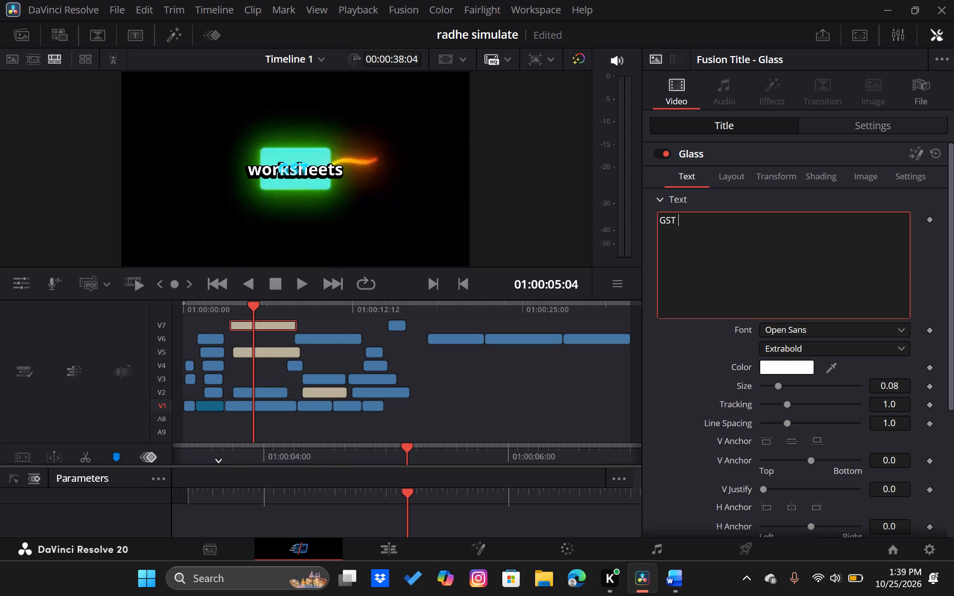
pyautogui.press('q')
pyautogui.write('uestions')
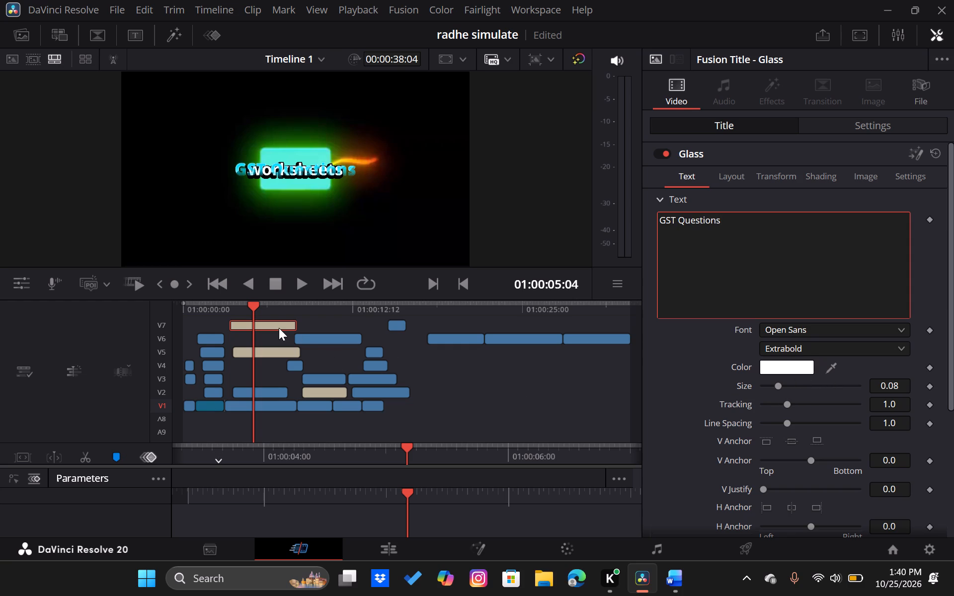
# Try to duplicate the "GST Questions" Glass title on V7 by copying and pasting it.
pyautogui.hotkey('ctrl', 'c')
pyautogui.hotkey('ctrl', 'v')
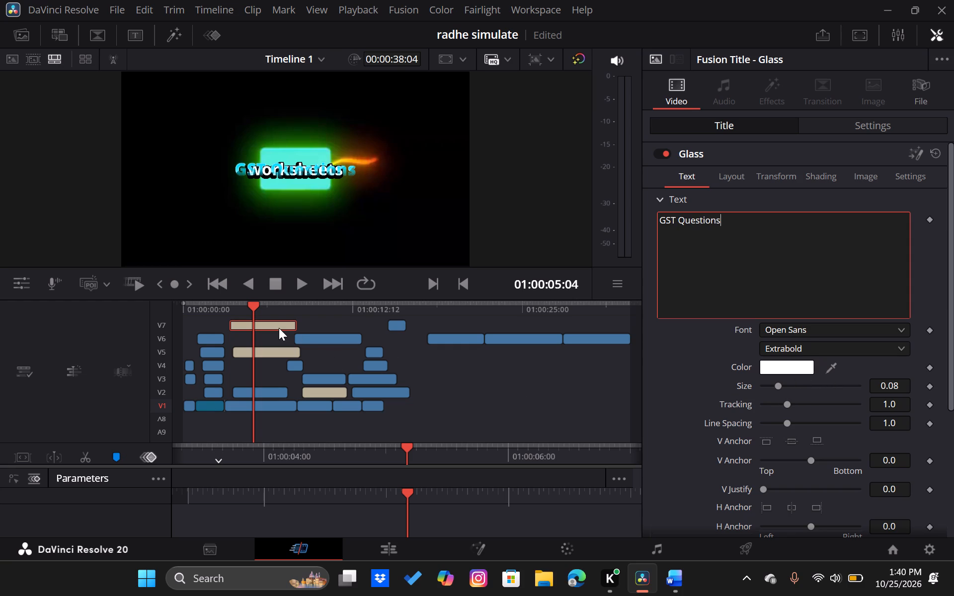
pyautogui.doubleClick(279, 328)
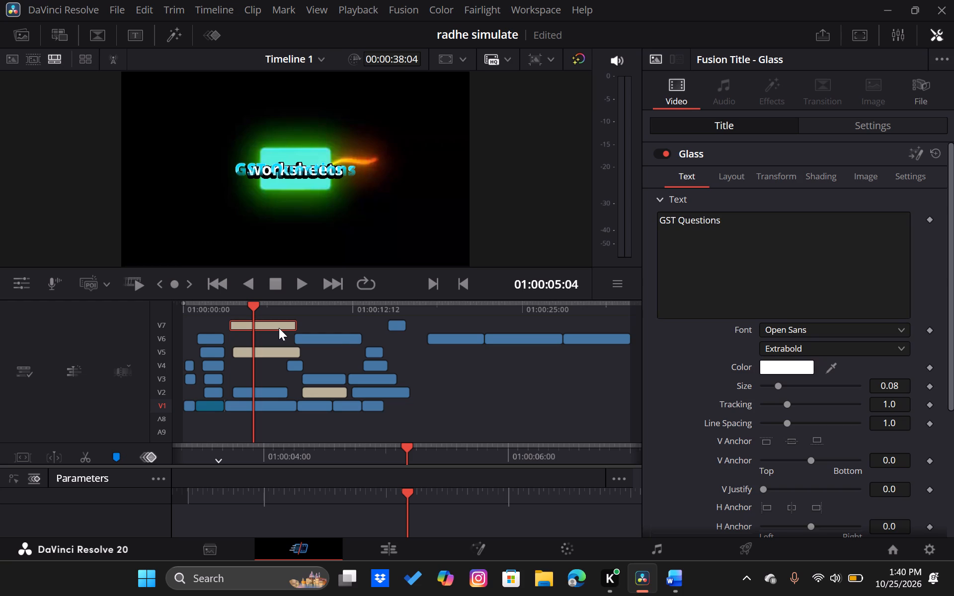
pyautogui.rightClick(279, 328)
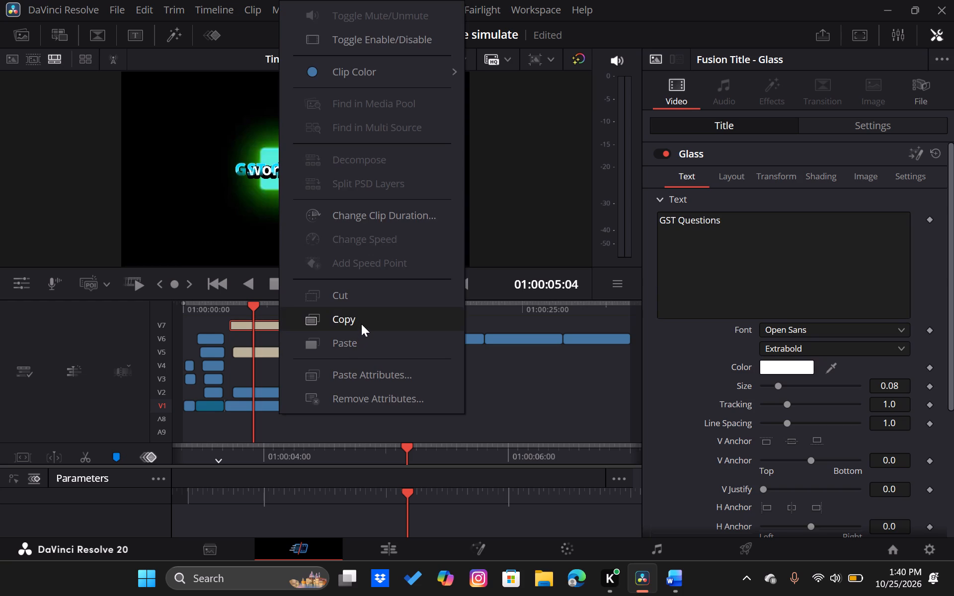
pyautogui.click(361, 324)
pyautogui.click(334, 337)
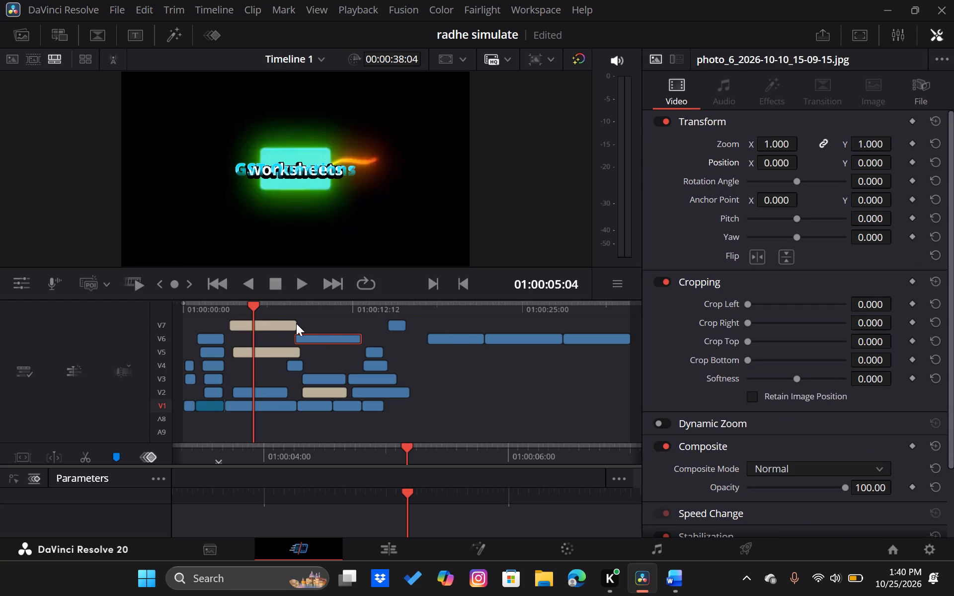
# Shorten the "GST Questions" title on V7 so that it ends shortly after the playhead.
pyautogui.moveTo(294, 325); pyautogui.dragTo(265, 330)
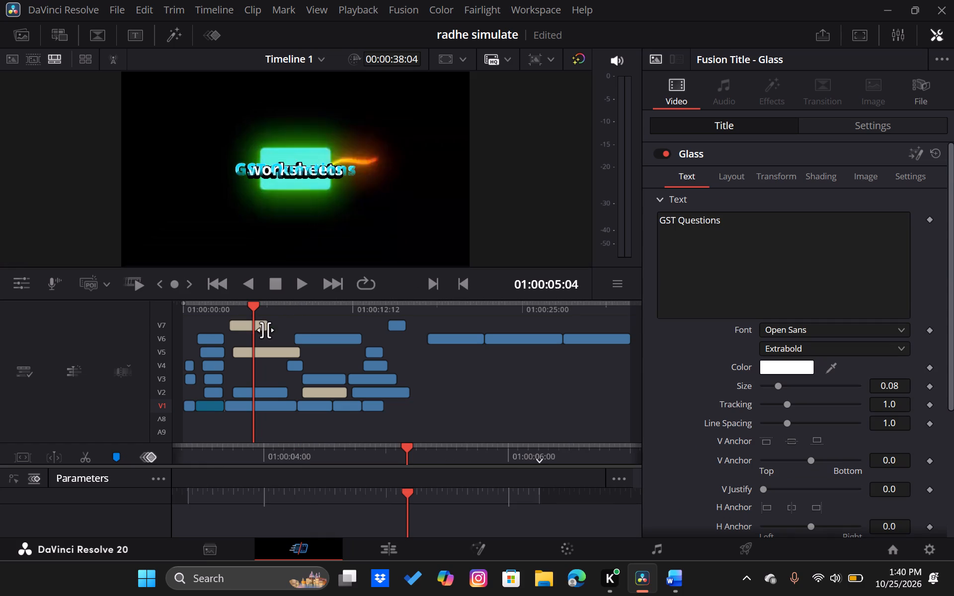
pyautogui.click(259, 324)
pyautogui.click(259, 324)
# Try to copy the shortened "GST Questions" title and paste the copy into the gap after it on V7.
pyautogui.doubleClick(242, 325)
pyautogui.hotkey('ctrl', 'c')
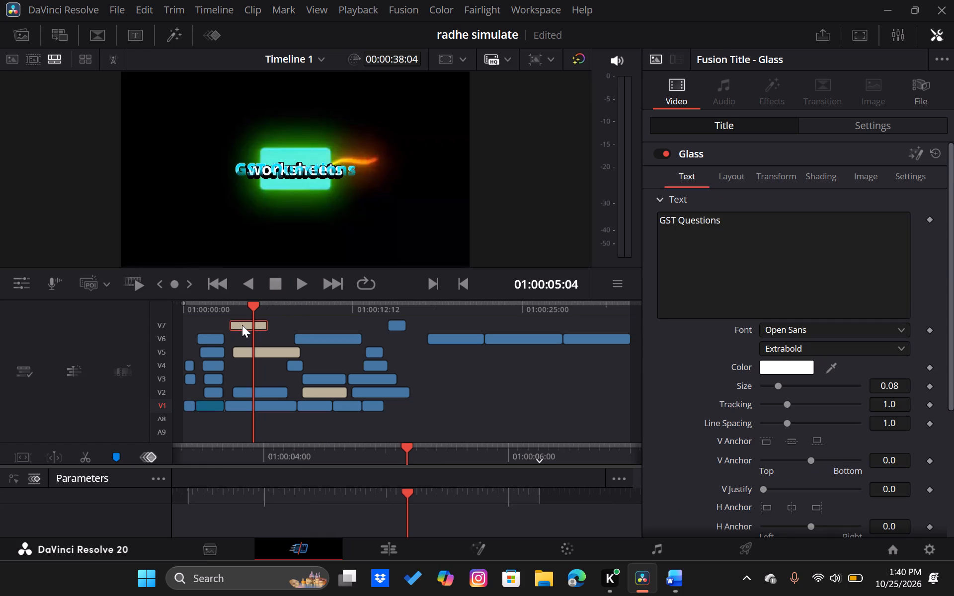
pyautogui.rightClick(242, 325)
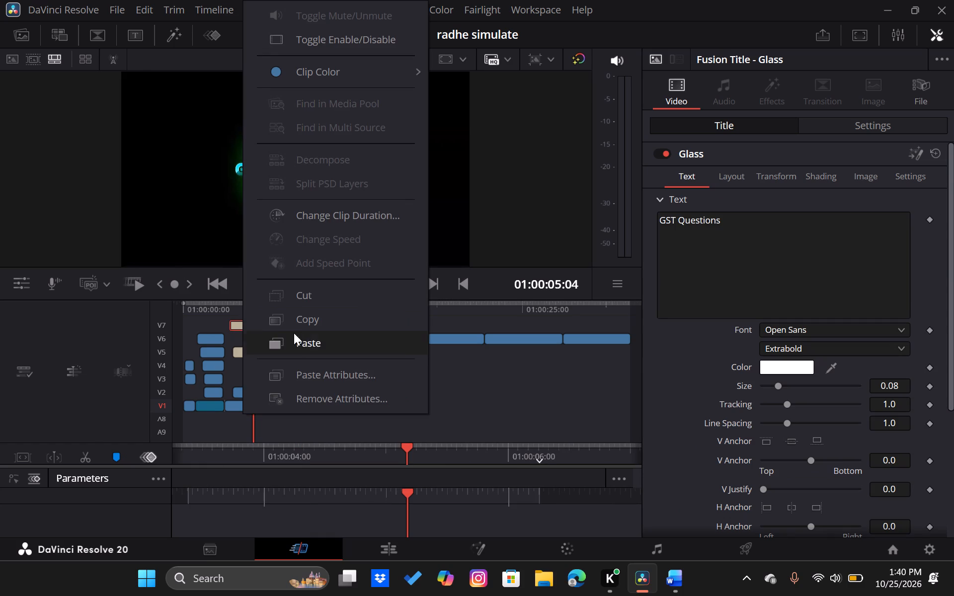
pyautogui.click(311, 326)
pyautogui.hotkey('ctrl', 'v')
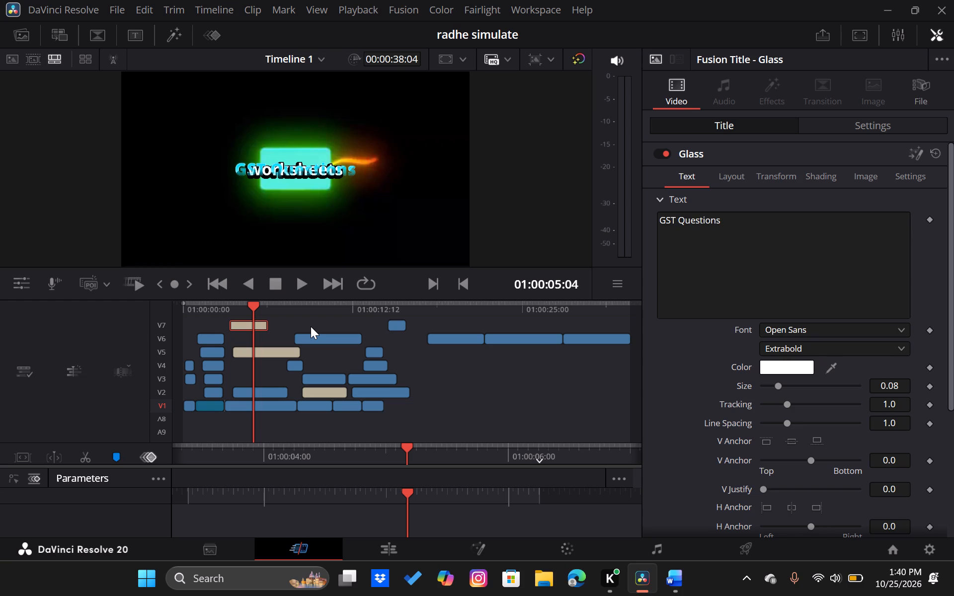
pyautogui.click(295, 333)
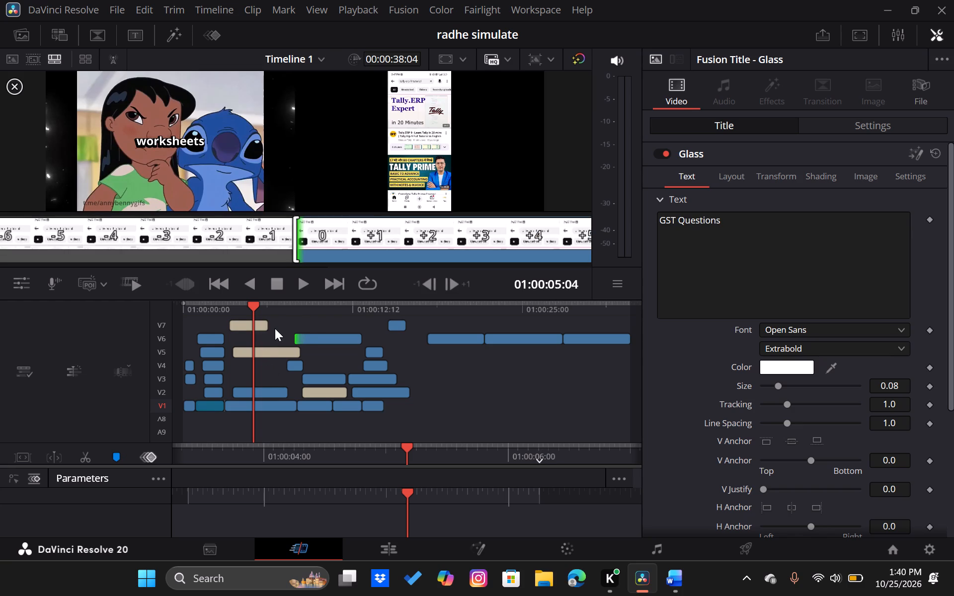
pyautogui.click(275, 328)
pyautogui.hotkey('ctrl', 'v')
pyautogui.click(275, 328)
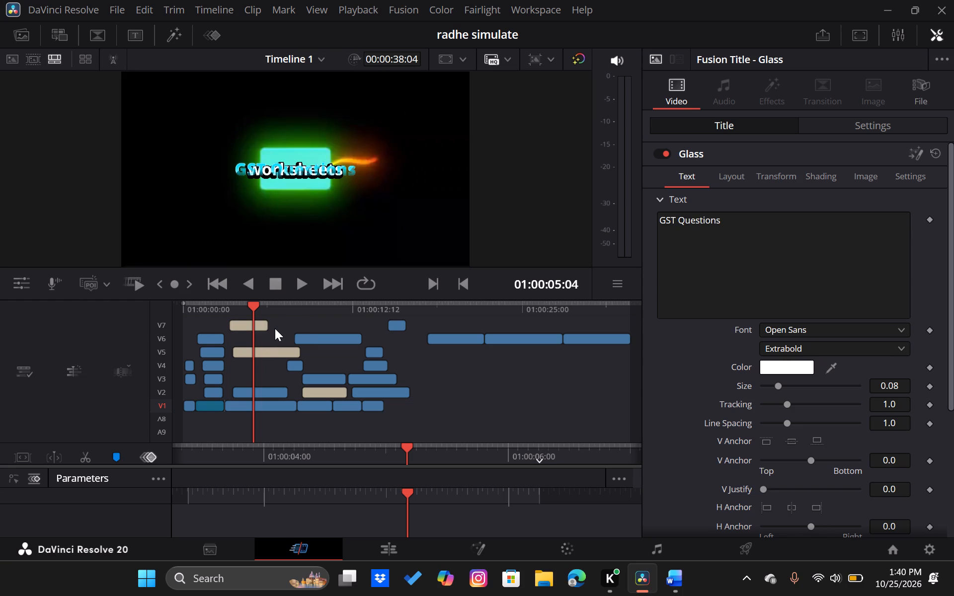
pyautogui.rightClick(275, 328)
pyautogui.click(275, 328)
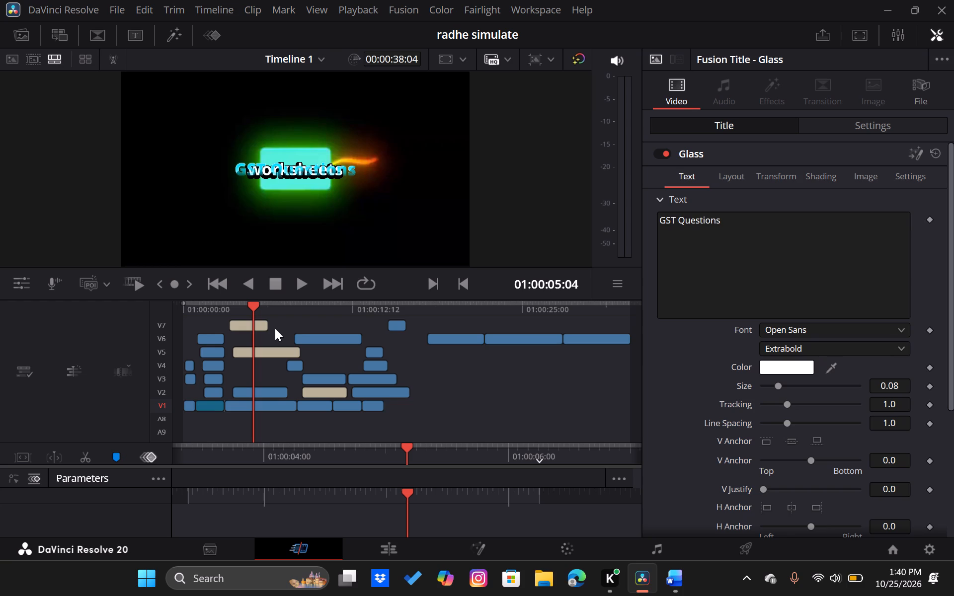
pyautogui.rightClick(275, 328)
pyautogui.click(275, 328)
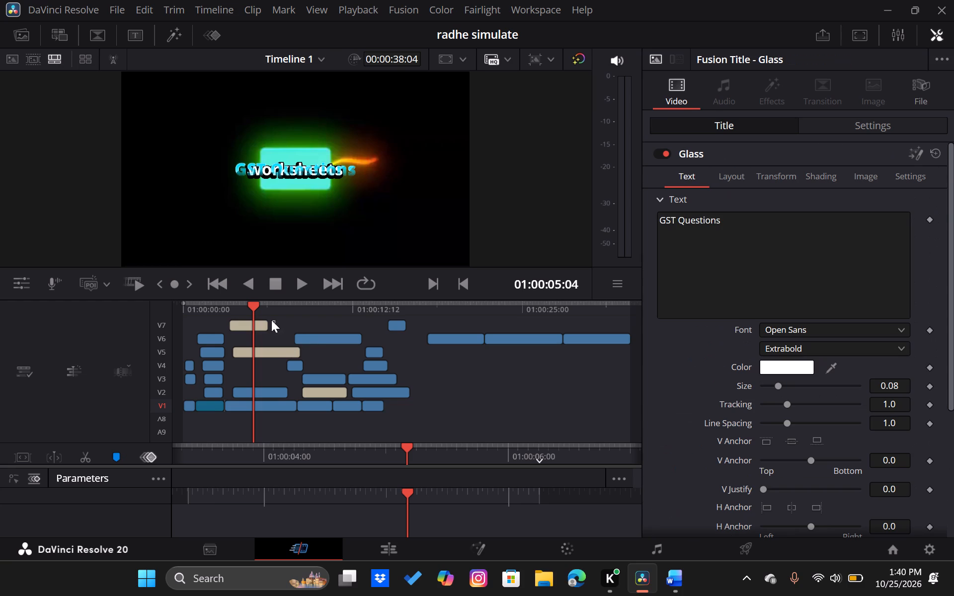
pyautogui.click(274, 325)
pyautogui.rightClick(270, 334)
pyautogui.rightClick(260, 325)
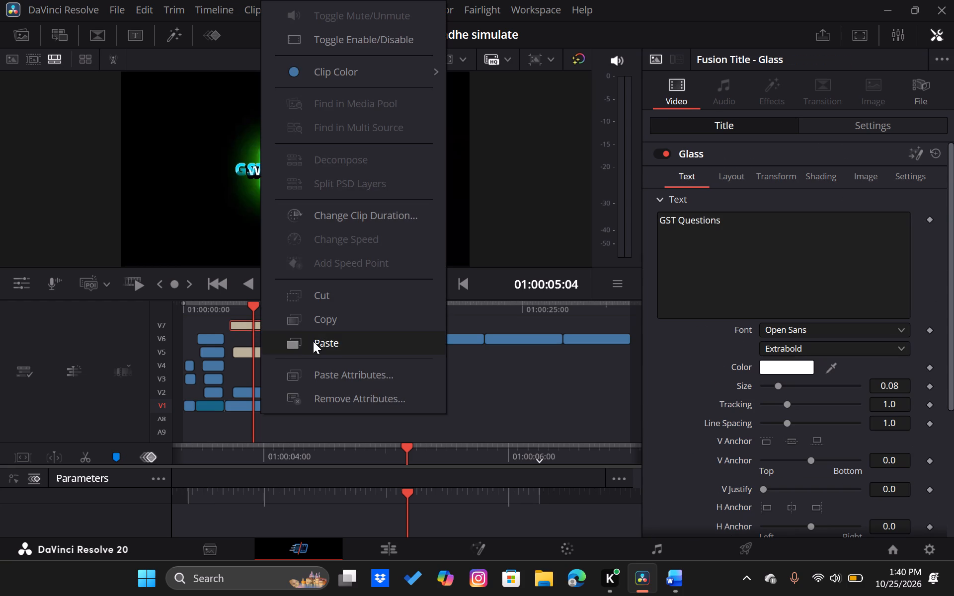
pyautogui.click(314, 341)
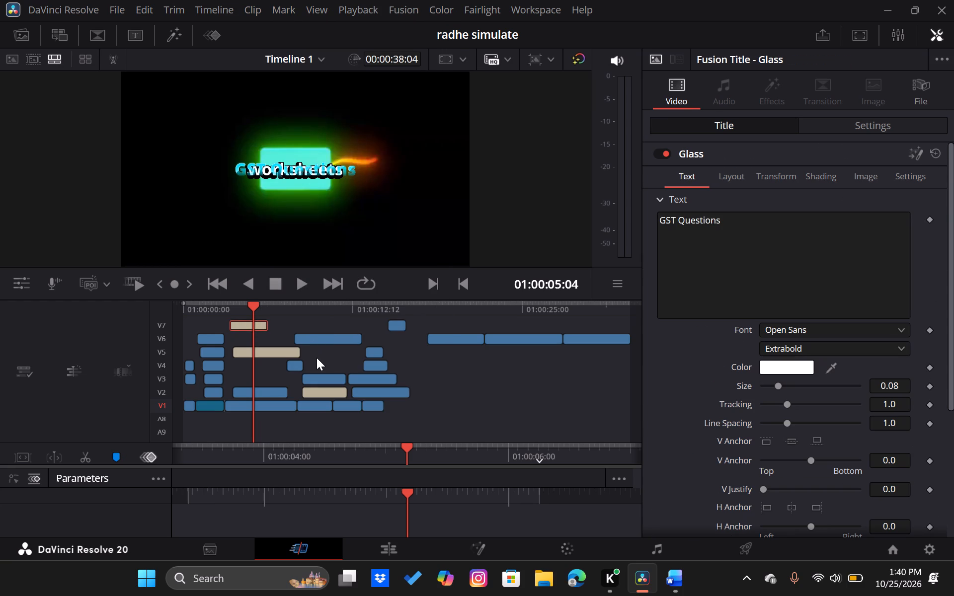
# Extend the end of the "GST Questions" title on V7 to just before the start of the second V6 clip.
pyautogui.scroll(-1, 317, 358)
pyautogui.click(264, 326)
pyautogui.doubleClick(471, 345)
pyautogui.hscroll(-1, 486, 410)
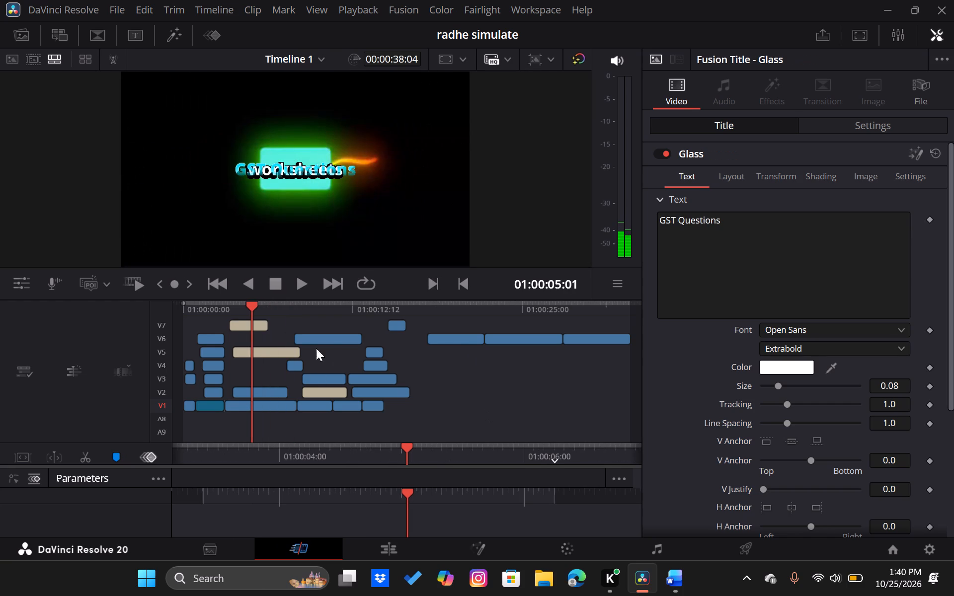
pyautogui.moveTo(265, 324); pyautogui.dragTo(286, 333)
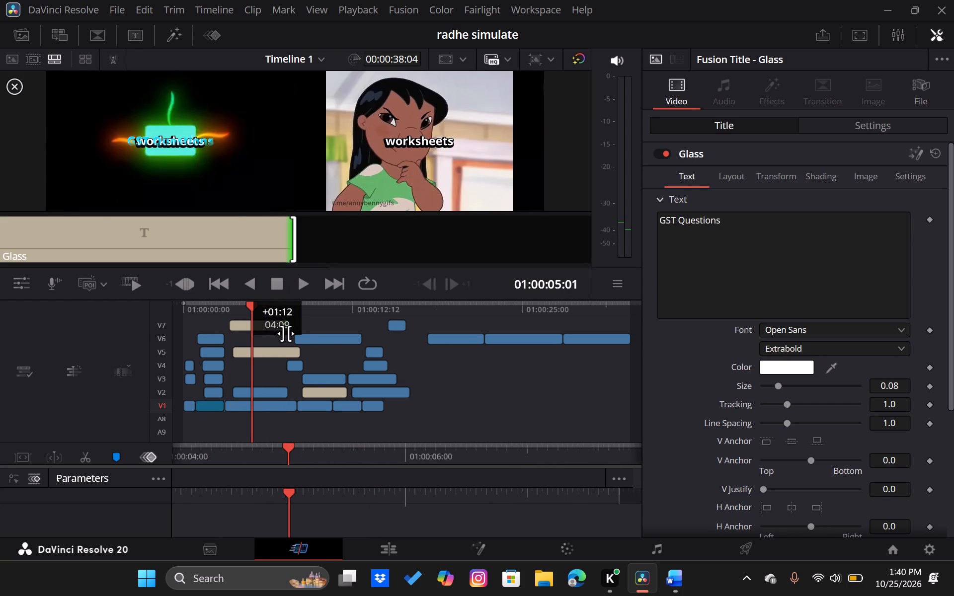
pyautogui.moveTo(286, 333); pyautogui.dragTo(291, 332)
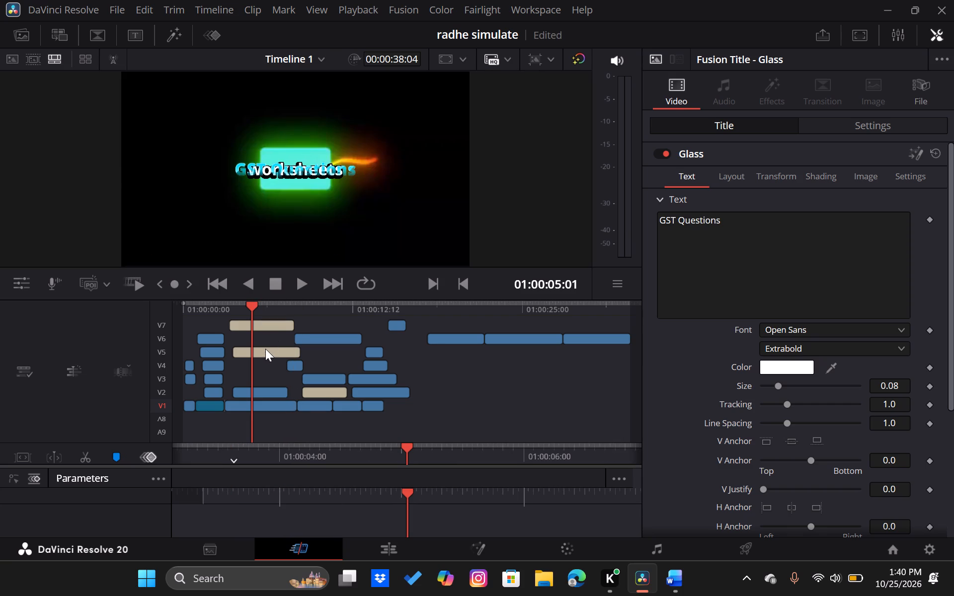
# Delete the "worksheets" Black Border title from V5.
pyautogui.click(264, 351)
pyautogui.press('BackSpace')
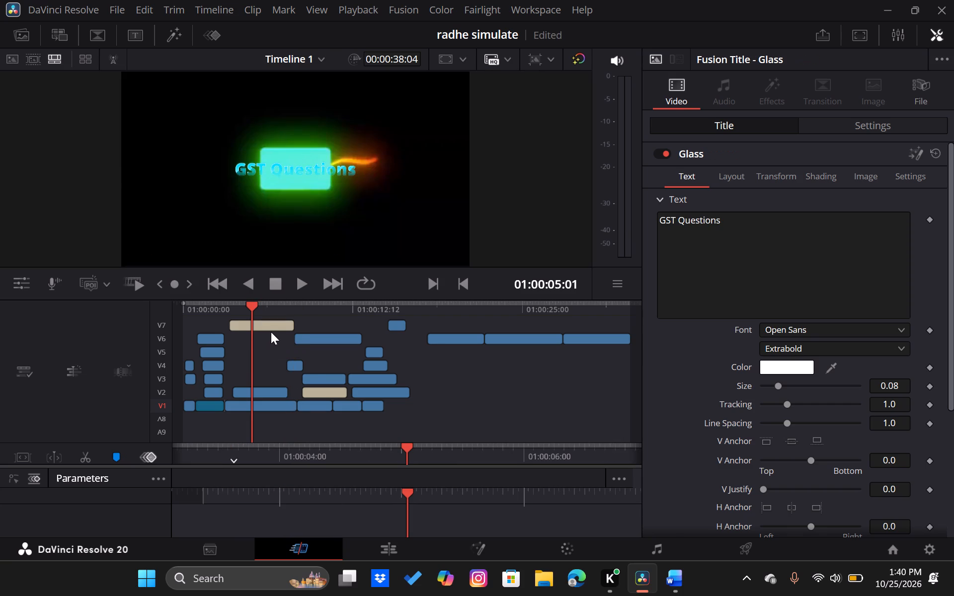
# Inspect the Scroll title on V2, and scrub through the "GST Questions" title on V7 to review it over the background.
pyautogui.click(325, 394)
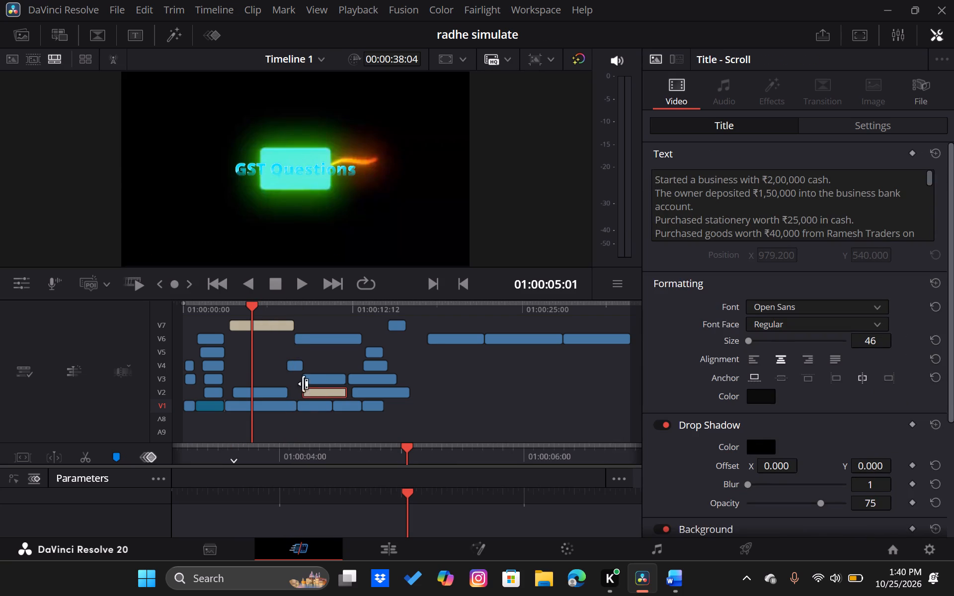
pyautogui.moveTo(251, 303); pyautogui.dragTo(274, 317)
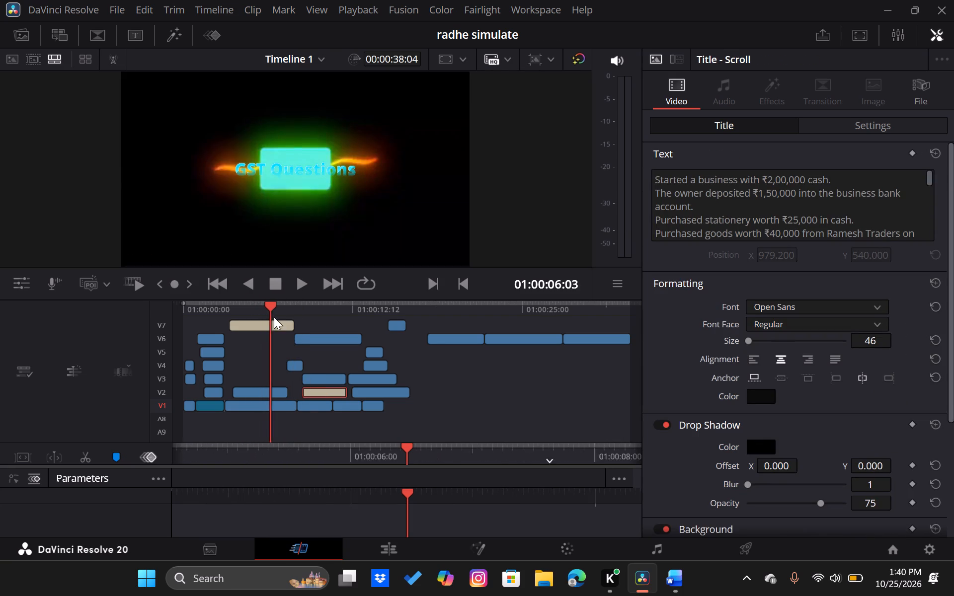
pyautogui.moveTo(274, 317); pyautogui.dragTo(265, 323)
pyautogui.click(265, 323)
pyautogui.click(265, 323)
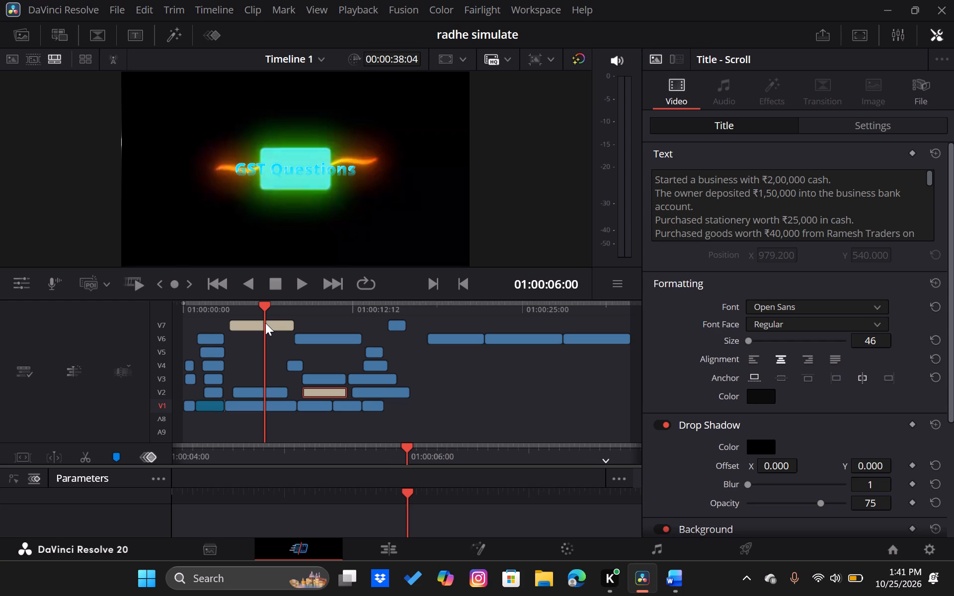
pyautogui.click(278, 323)
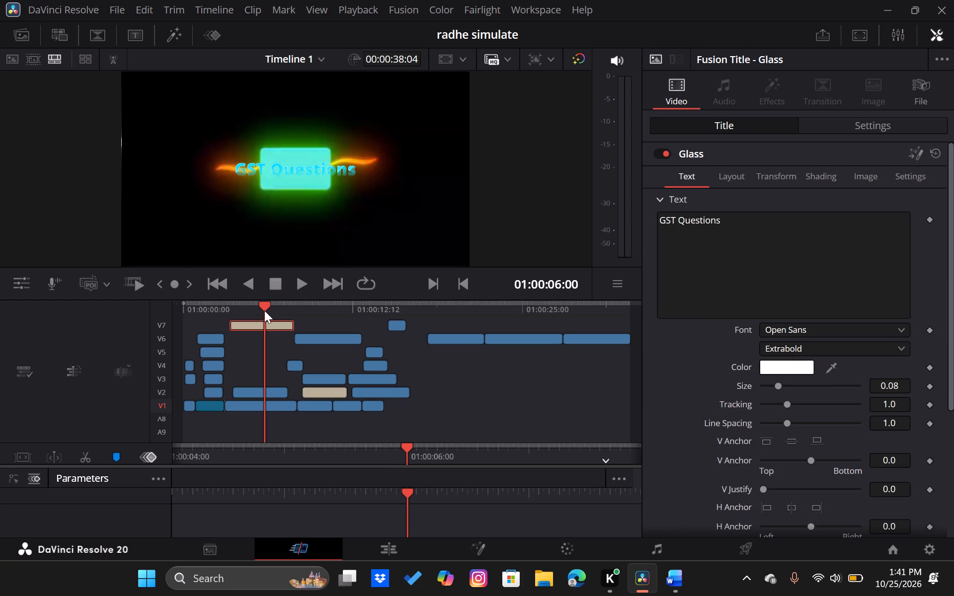
pyautogui.moveTo(264, 307); pyautogui.dragTo(249, 313)
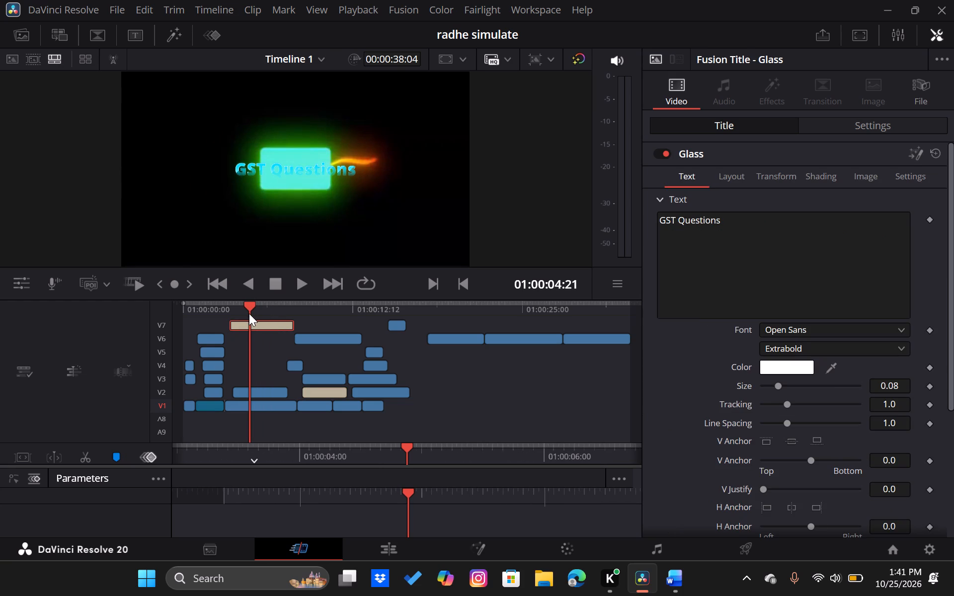
# On the Edit page, move the "GST Questions" Glass title from V7 down to V5, starting at about 01:00:03:15.
pyautogui.press('b')
pyautogui.click(360, 554)
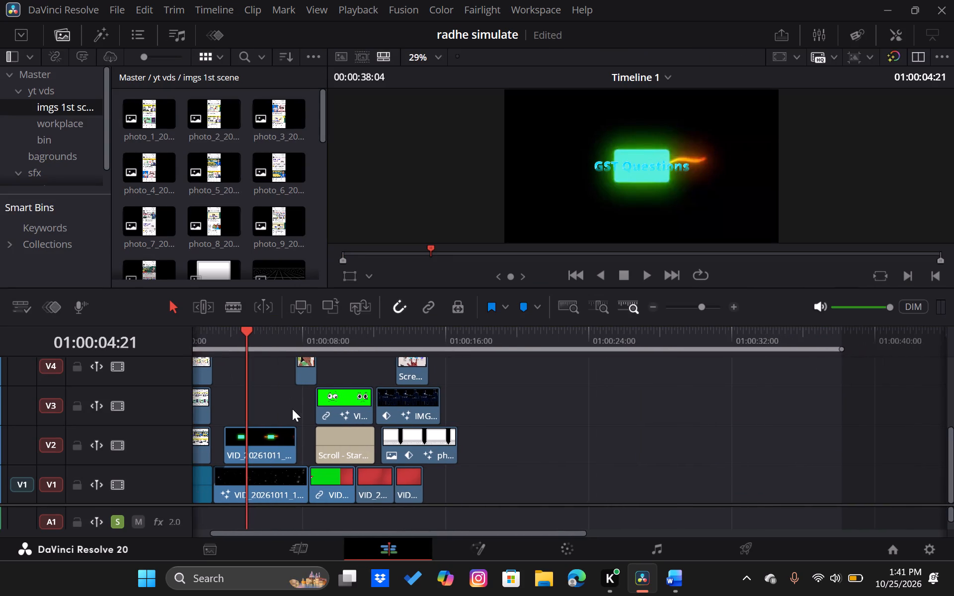
pyautogui.scroll(-1, 292, 409)
pyautogui.scroll(2, 292, 409)
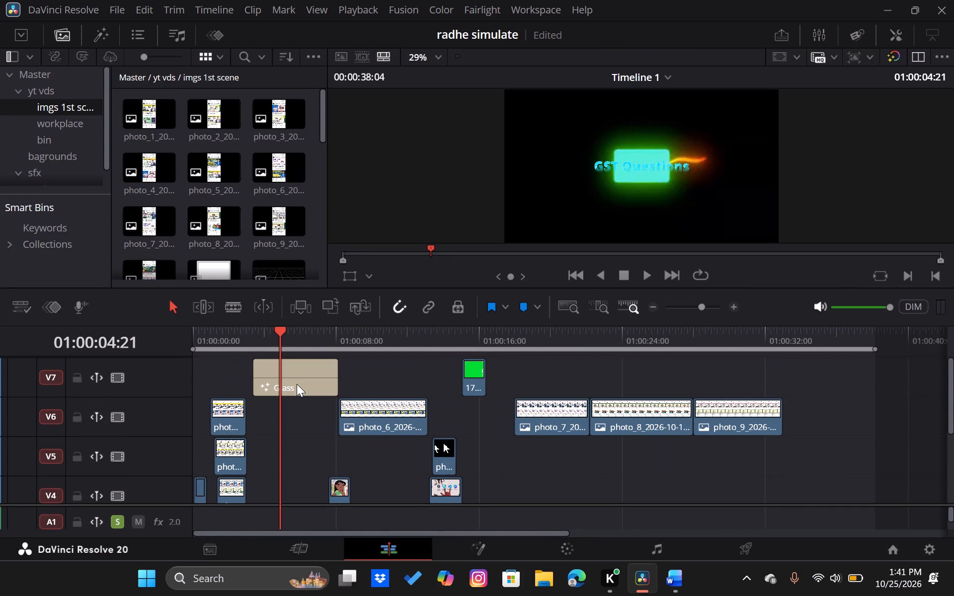
pyautogui.moveTo(297, 384); pyautogui.dragTo(299, 447)
pyautogui.scroll(-1, 299, 447)
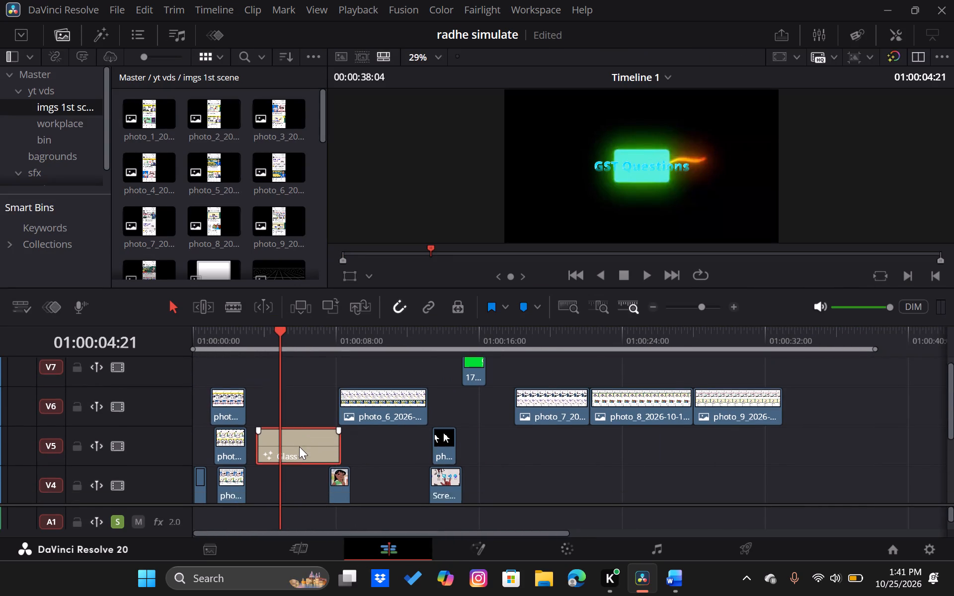
# Split the "GST Questions" title on V5 into three pieces, cutting at 01:00:04:21 and at about 01:00:06:10.
pyautogui.scroll(-1, 299, 447)
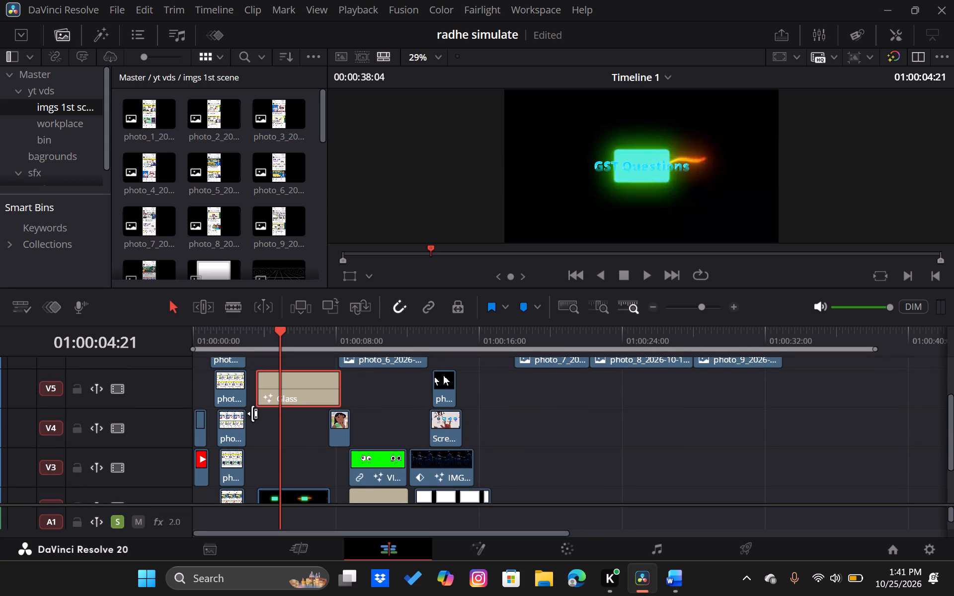
pyautogui.press('b')
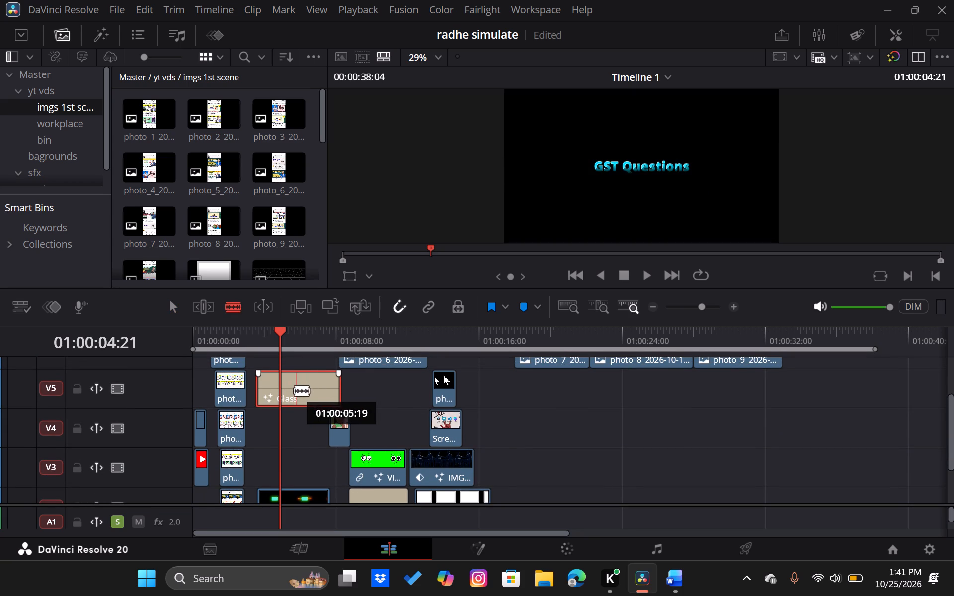
pyautogui.click(282, 390)
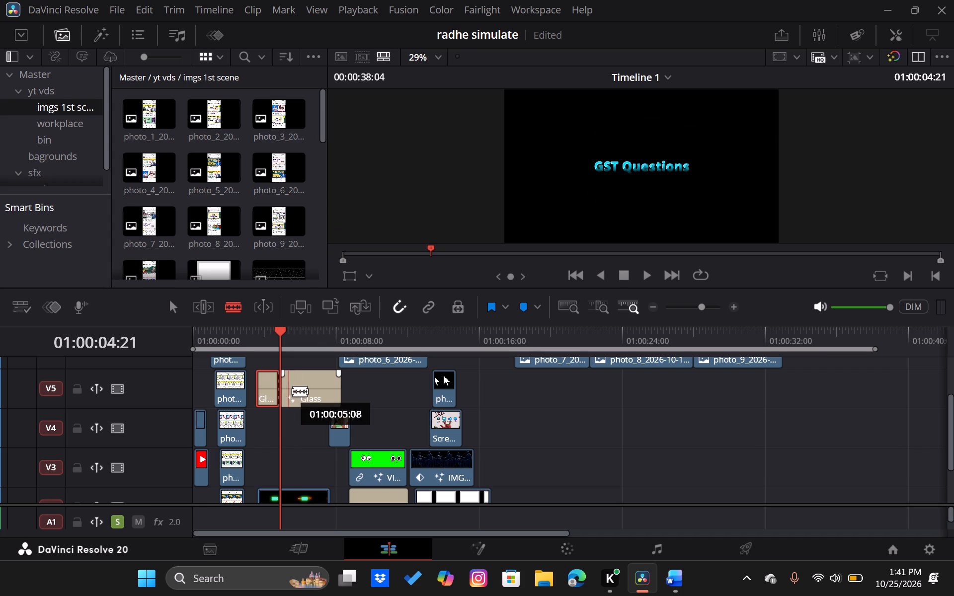
pyautogui.click(307, 391)
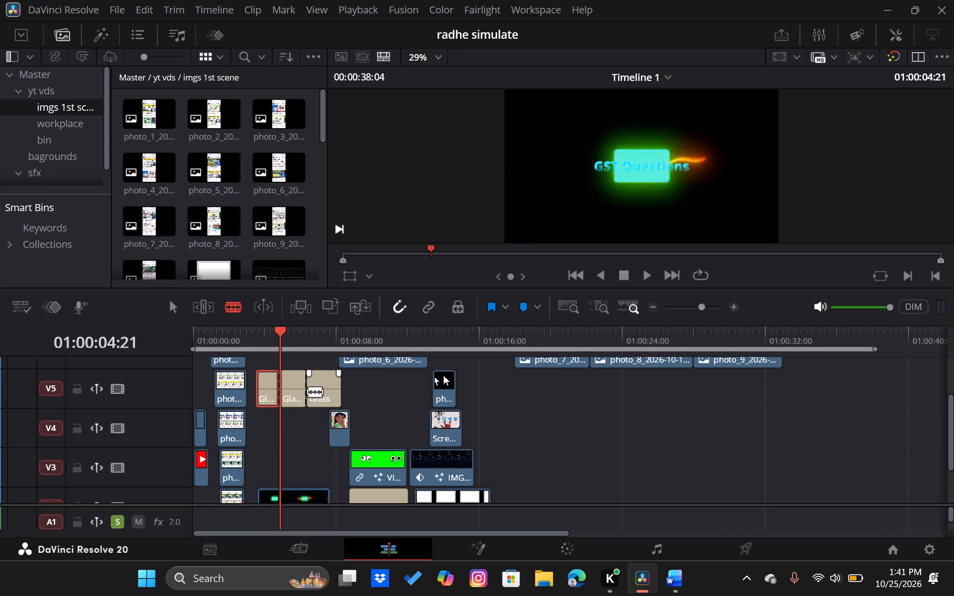
pyautogui.press('a')
# Stack the title pieces by moving the middle one to V4 and the last one to V3, both starting at about 01:00:04:00.
pyautogui.moveTo(293, 397); pyautogui.dragTo(282, 434)
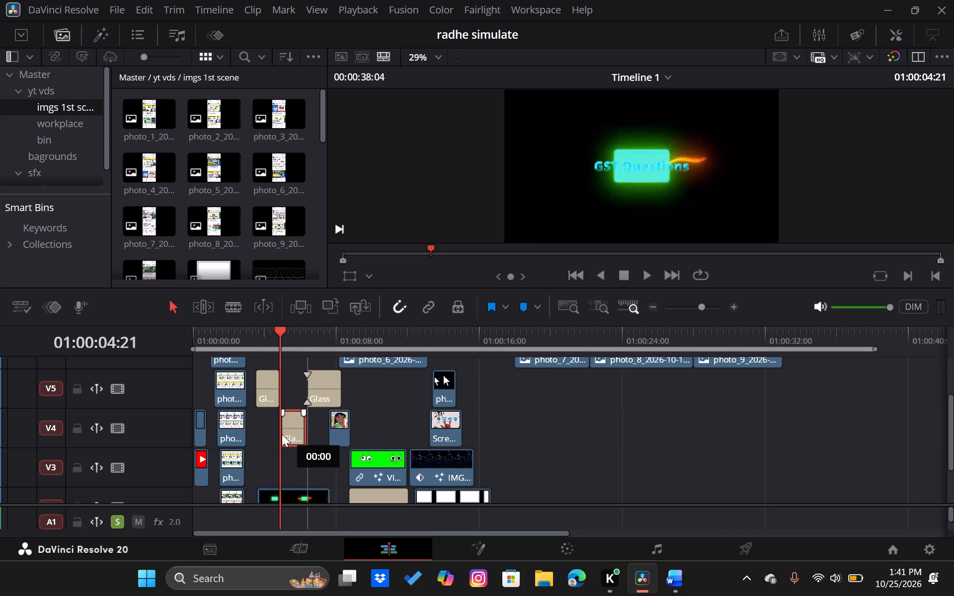
pyautogui.moveTo(282, 434); pyautogui.dragTo(276, 434)
pyautogui.moveTo(321, 391); pyautogui.dragTo(317, 411)
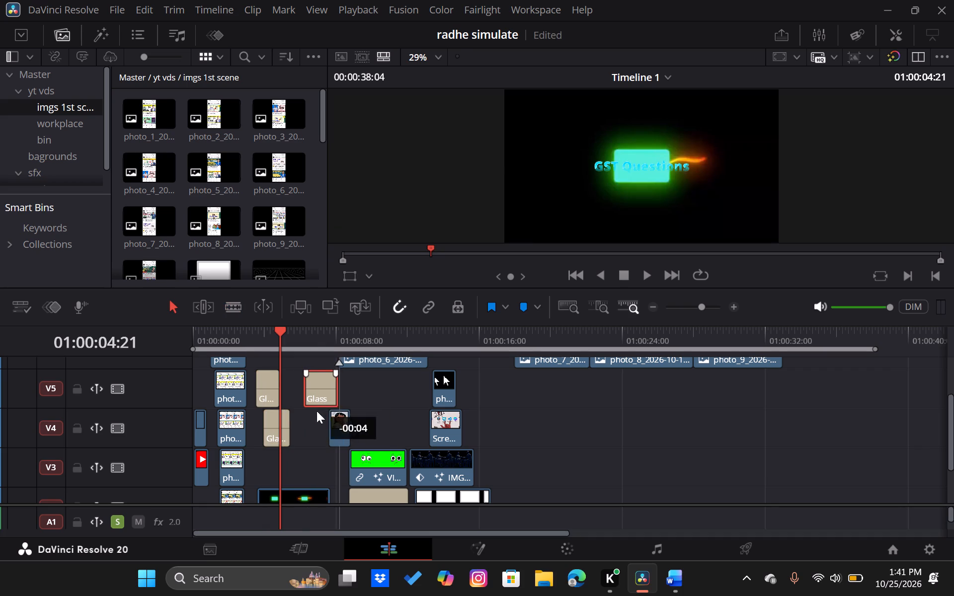
pyautogui.moveTo(317, 411); pyautogui.dragTo(290, 461)
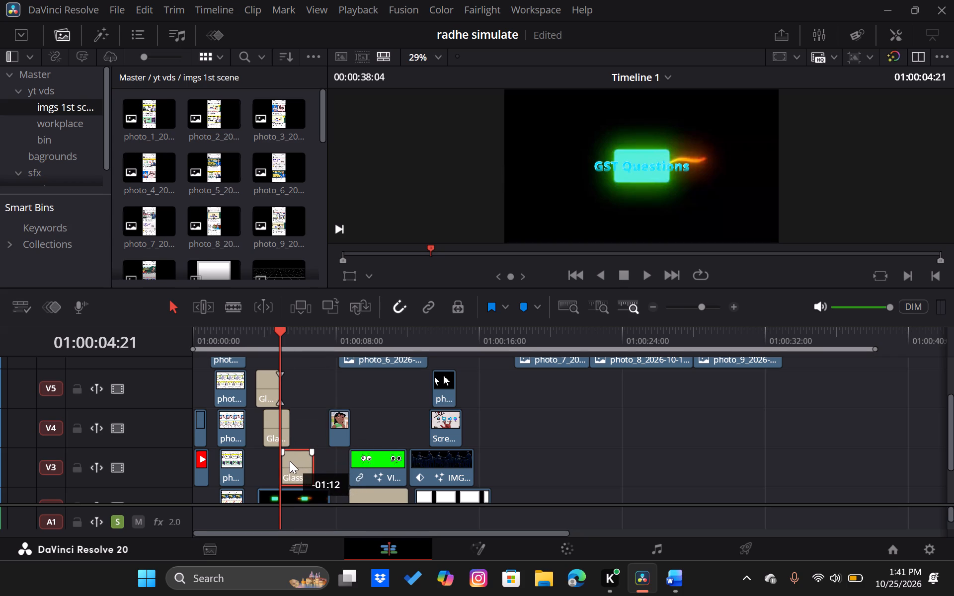
pyautogui.moveTo(290, 461); pyautogui.dragTo(285, 462)
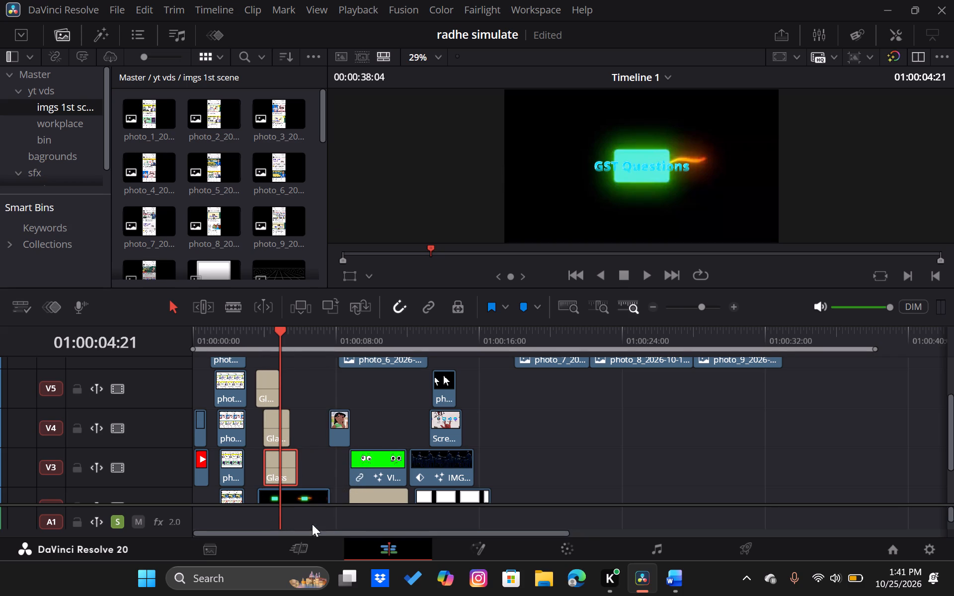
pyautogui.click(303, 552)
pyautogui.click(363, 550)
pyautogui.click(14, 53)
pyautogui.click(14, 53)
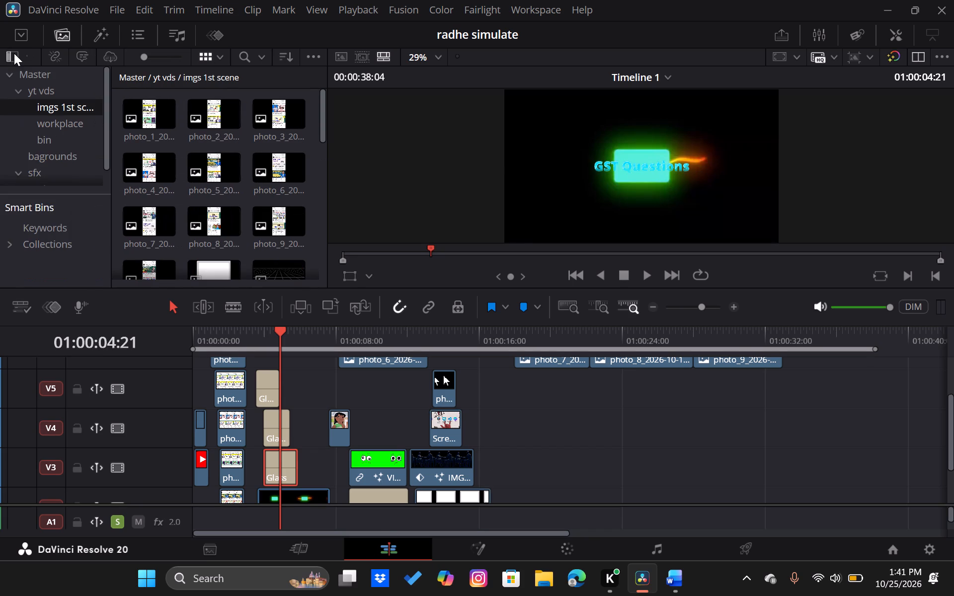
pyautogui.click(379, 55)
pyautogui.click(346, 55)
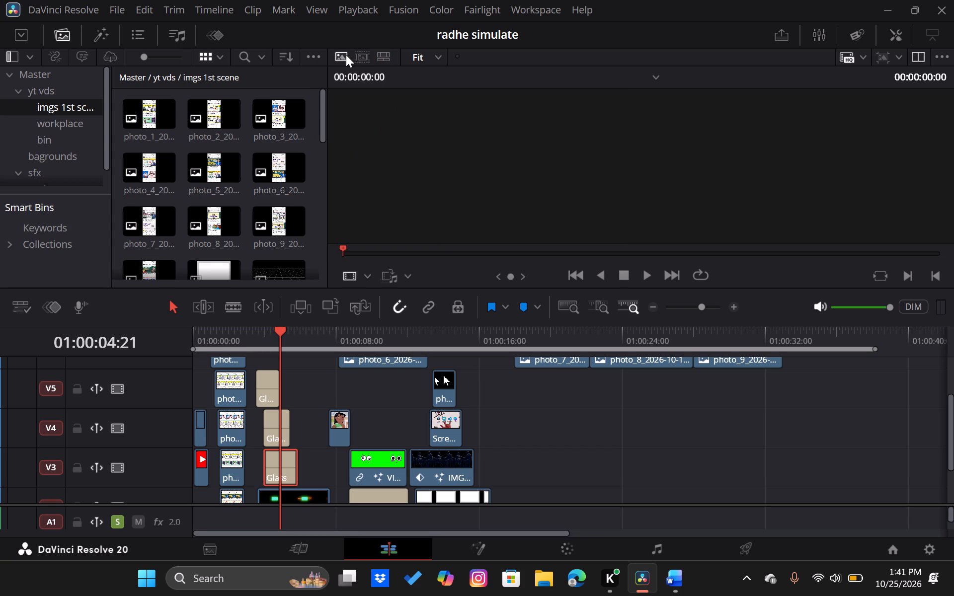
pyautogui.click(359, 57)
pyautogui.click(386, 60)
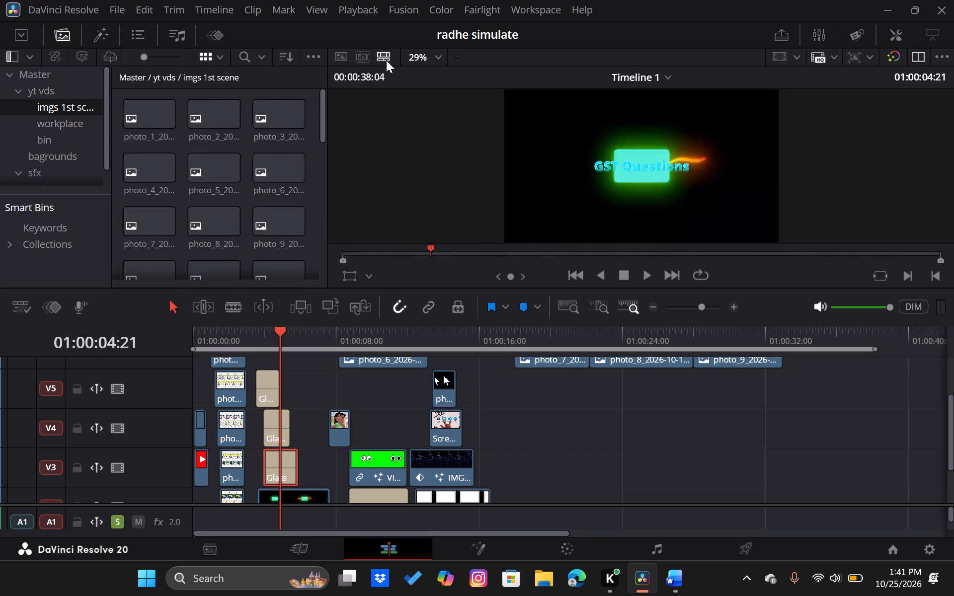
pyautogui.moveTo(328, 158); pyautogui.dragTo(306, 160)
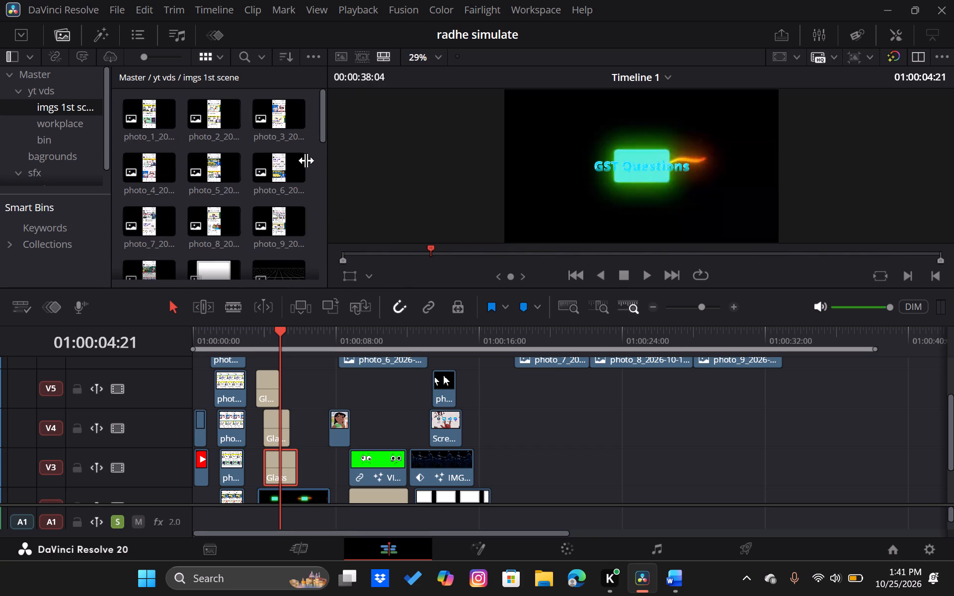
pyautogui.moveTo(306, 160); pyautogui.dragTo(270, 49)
# View the timeline frame with the "GST Questions" title at 100% viewer zoom, and at 6.25%.
pyautogui.click(439, 56)
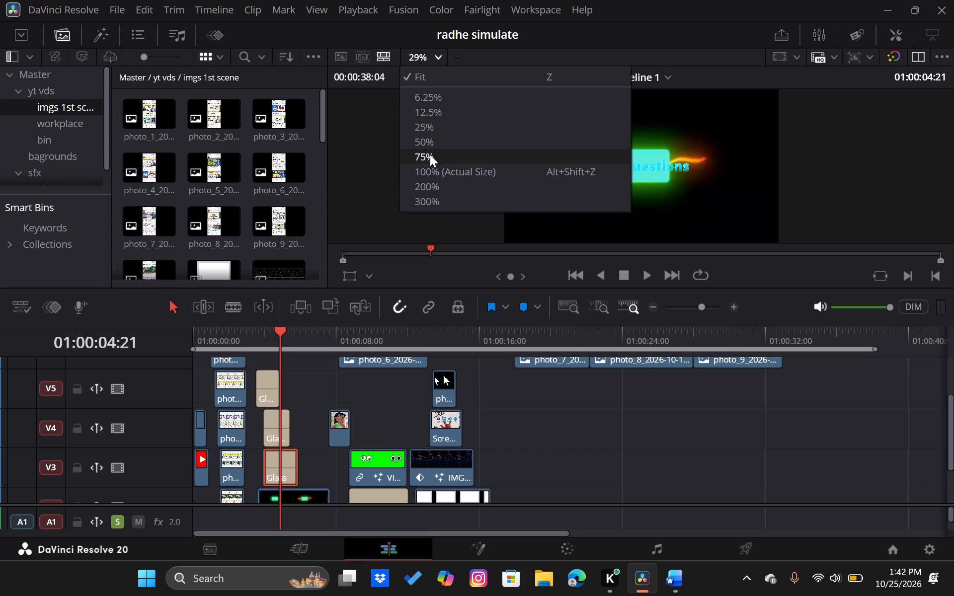
pyautogui.click(430, 171)
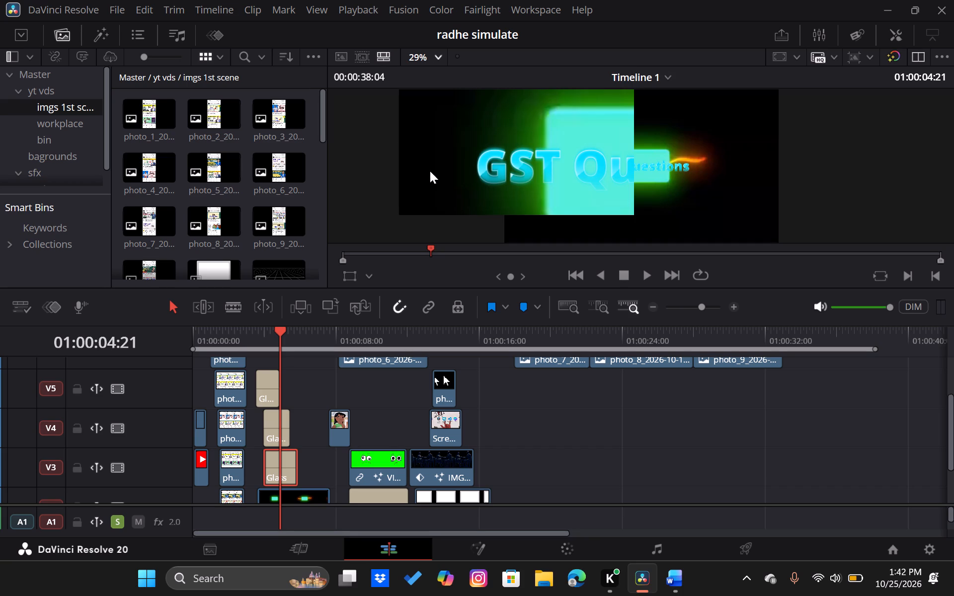
pyautogui.click(441, 57)
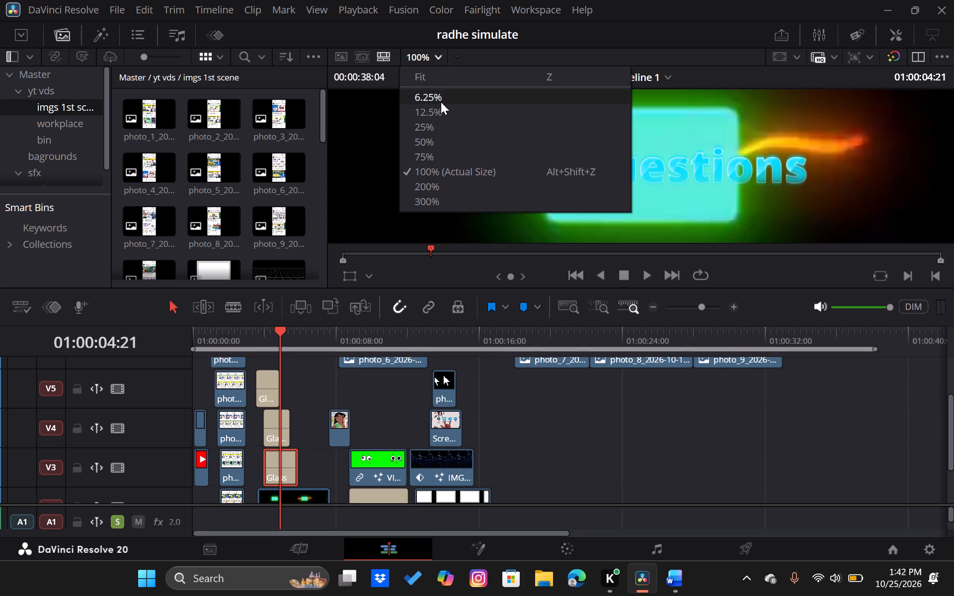
pyautogui.click(439, 94)
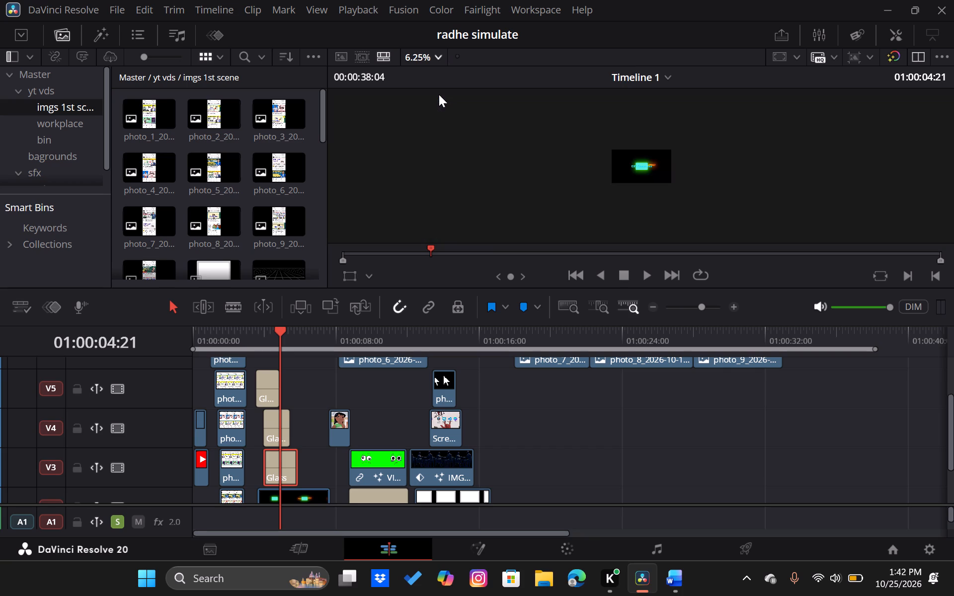